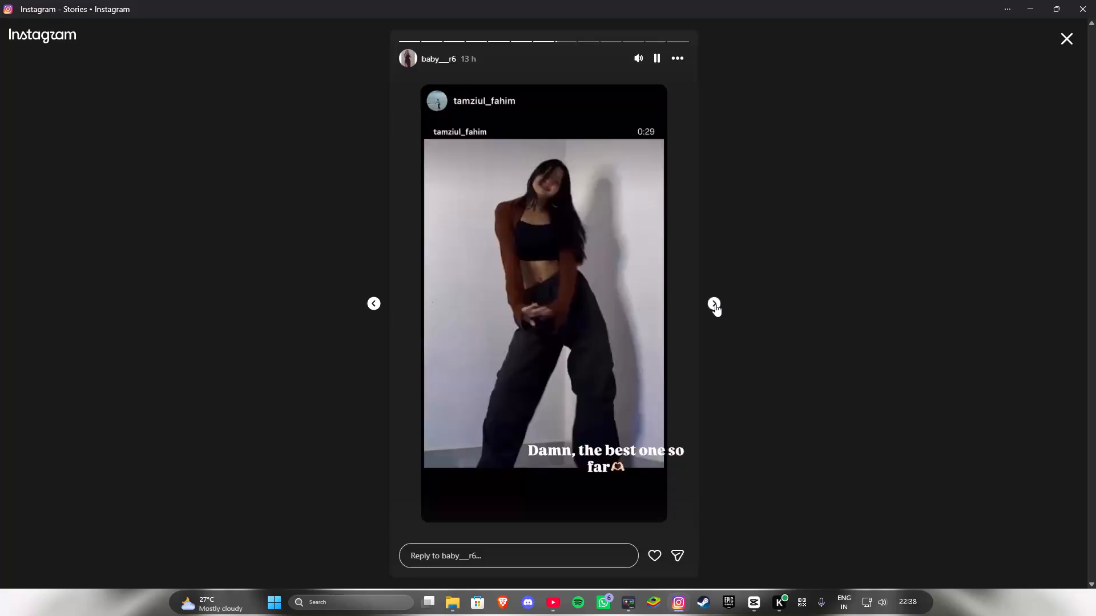
Advance through the next stories in the open Instagram story viewer.
{"action": "left_click", "coordinate": [715, 304]}
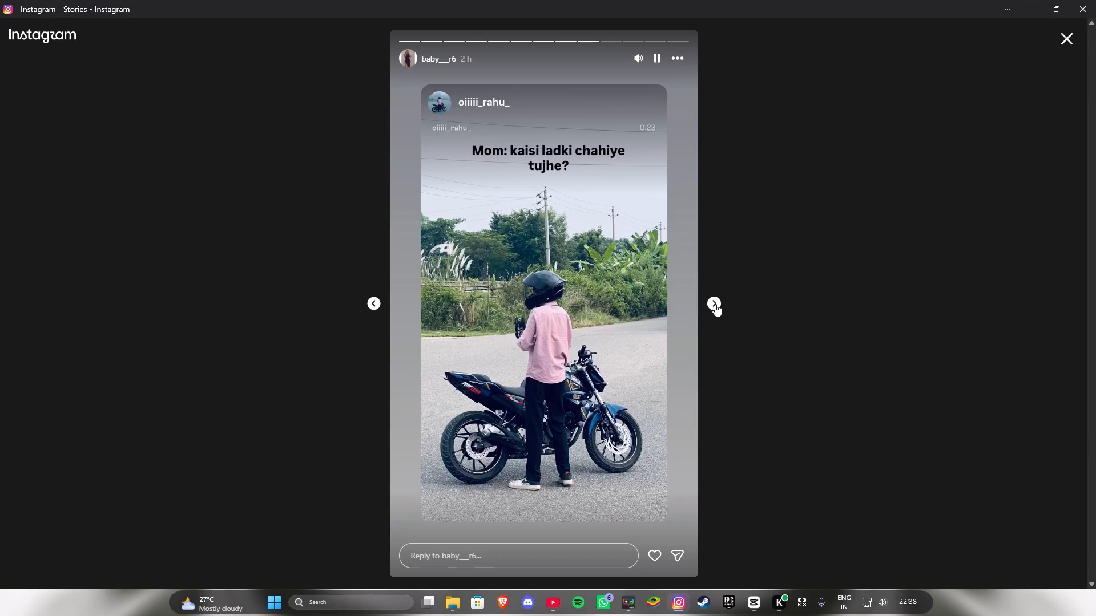
{"action": "left_click", "coordinate": [715, 304]}
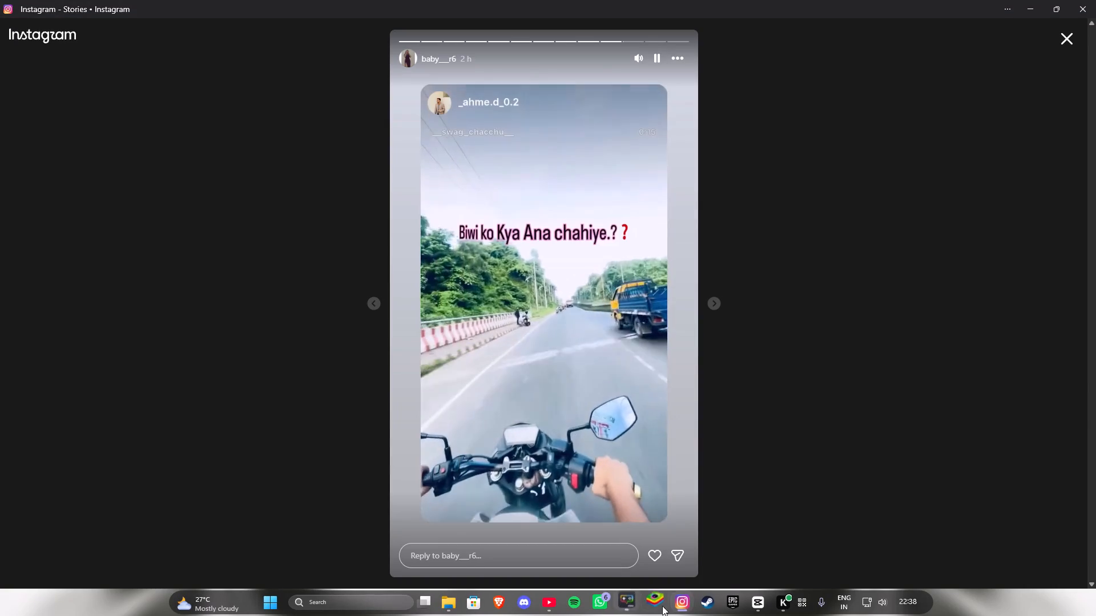
Switch to the YouTube window, pause the Maya official lyric video and close that window.
{"action": "left_click", "coordinate": [616, 614]}
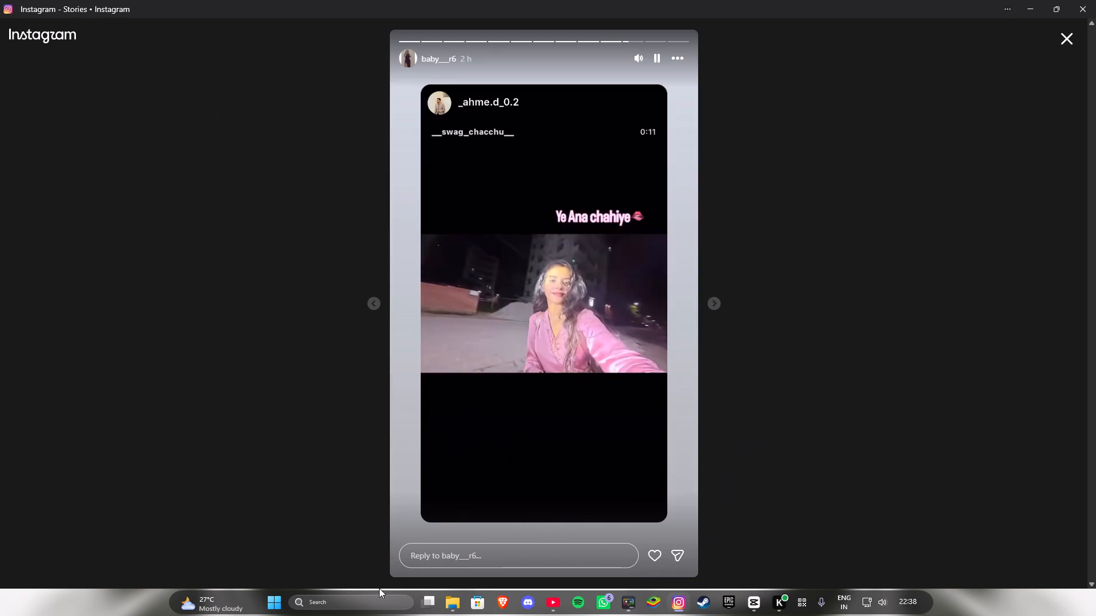
{"action": "left_click", "coordinate": [555, 597]}
{"action": "left_click", "coordinate": [494, 273]}
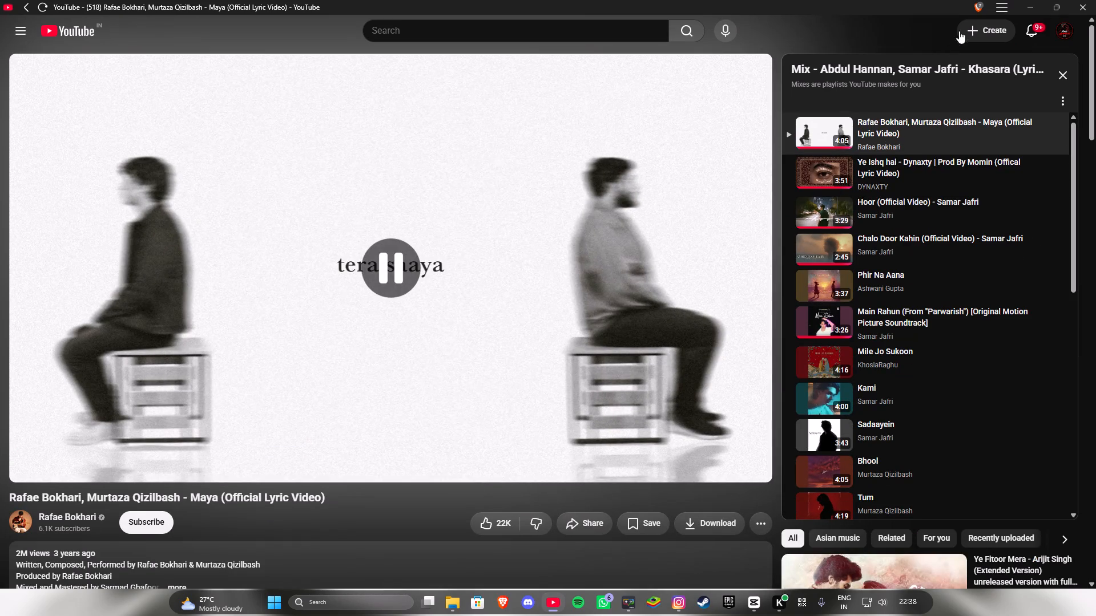
{"action": "left_click", "coordinate": [1095, 0]}
Skip ahead to the last Instagram story and close the story viewer.
{"action": "left_click", "coordinate": [720, 302]}
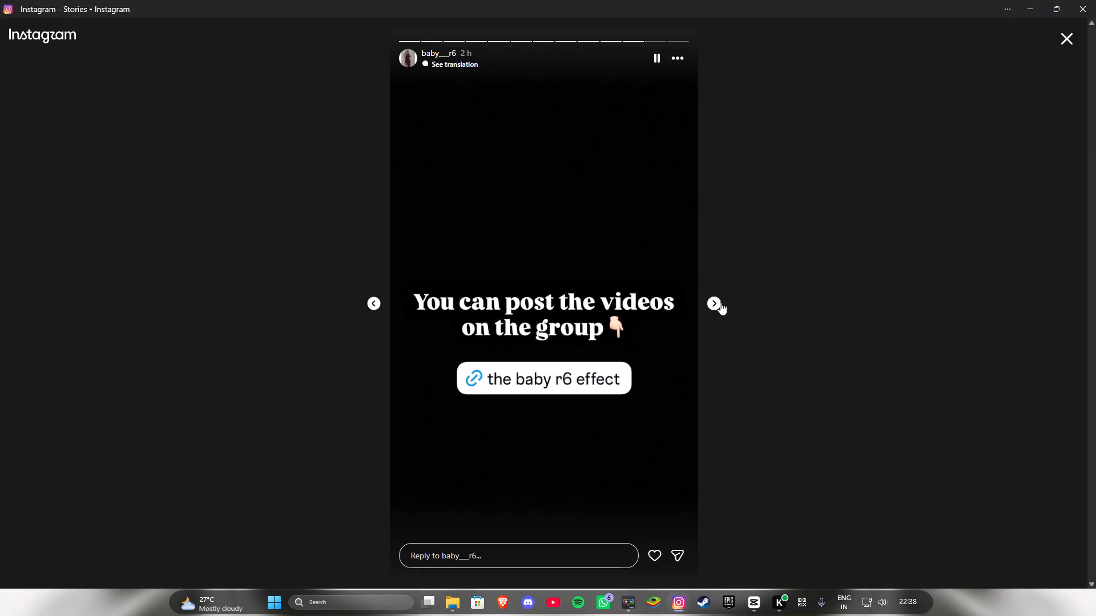
{"action": "left_click", "coordinate": [720, 302]}
{"action": "left_click", "coordinate": [1065, 51]}
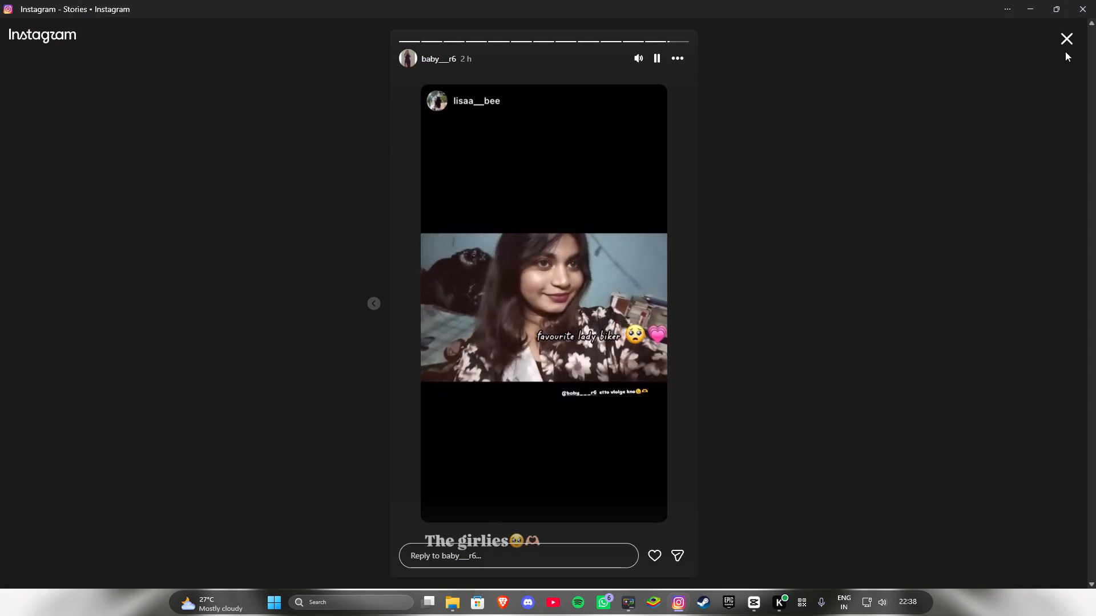
{"action": "left_click", "coordinate": [1065, 42]}
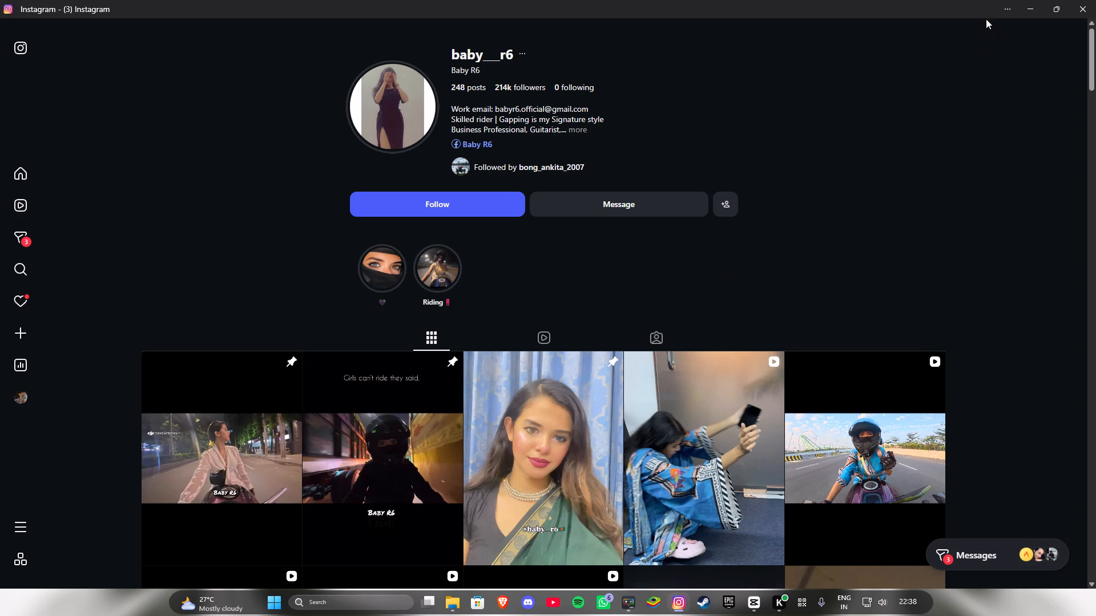
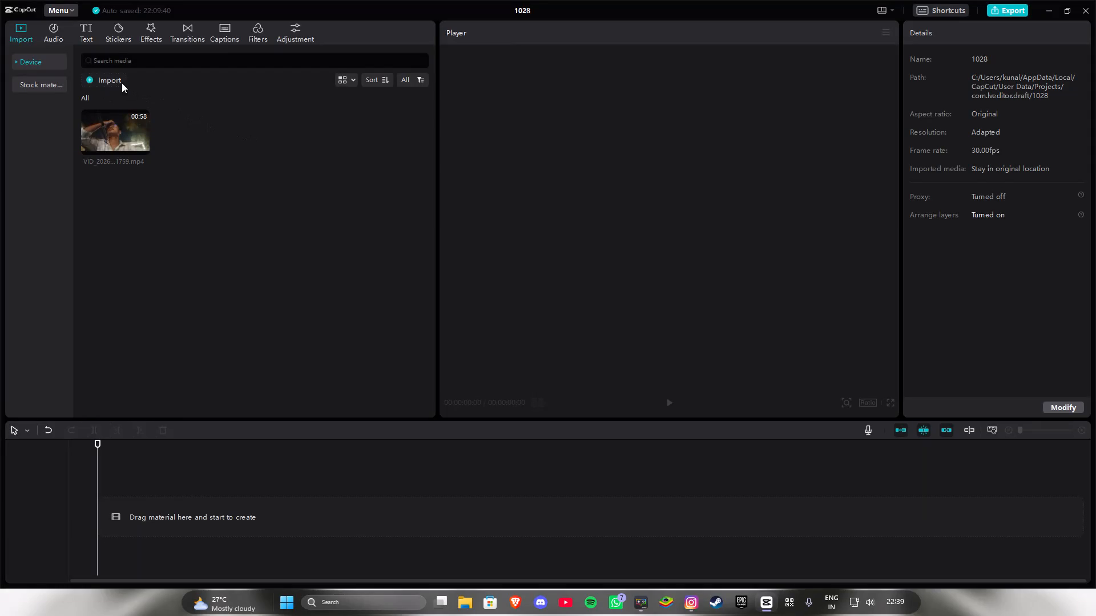
Import the "Ladki to aisi chiye" MP4 from the "vedio &adio" folder into the project media.
{"action": "left_click", "coordinate": [113, 78]}
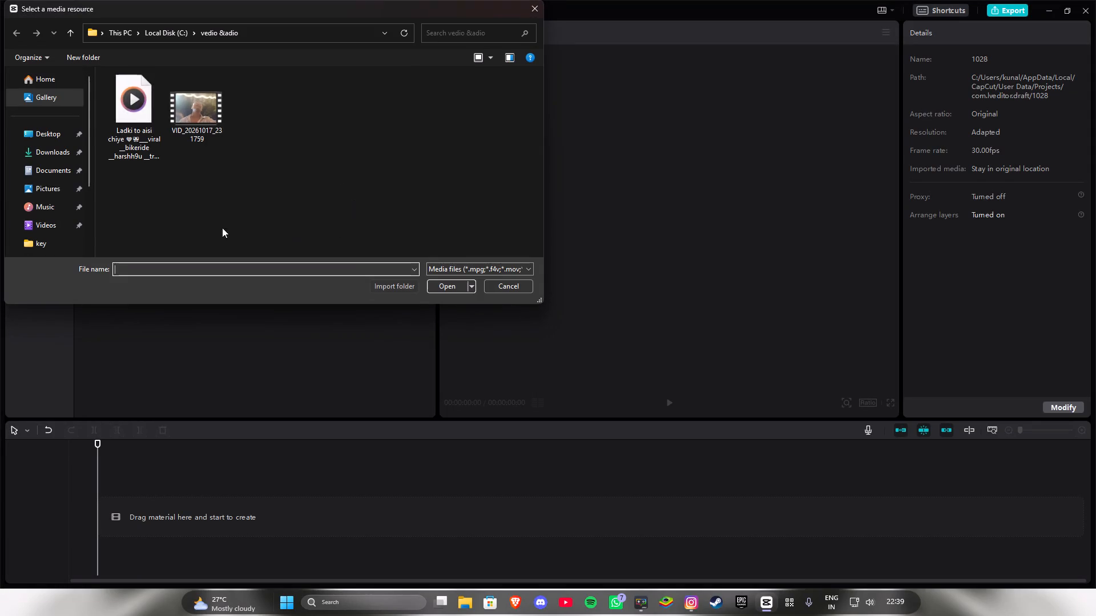
{"action": "left_click", "coordinate": [196, 101]}
{"action": "left_click", "coordinate": [127, 135]}
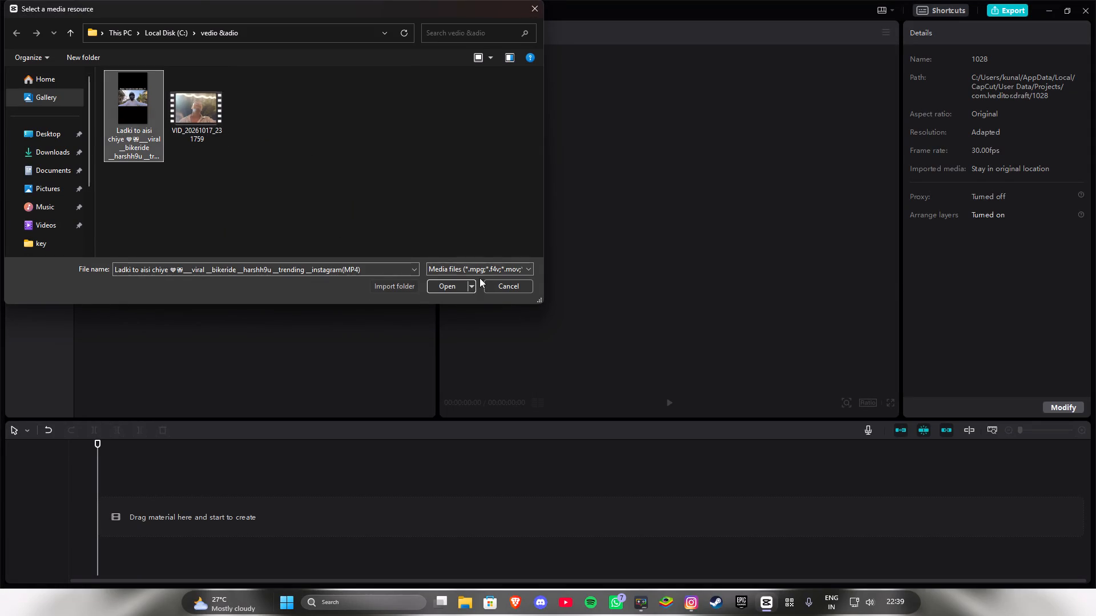
{"action": "left_click", "coordinate": [452, 289]}
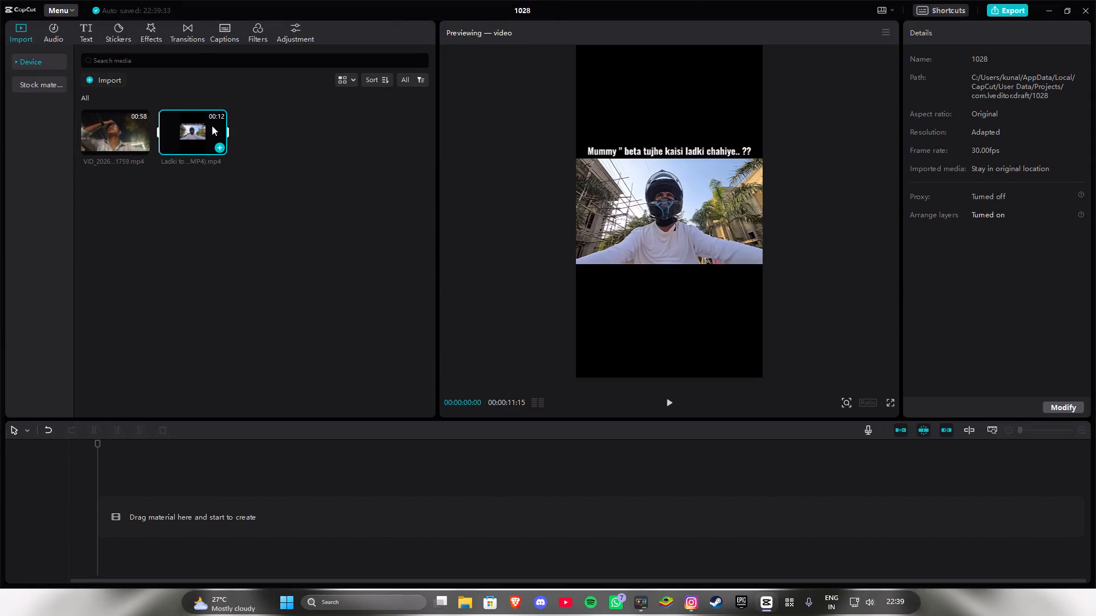
{"action": "right_click", "coordinate": [212, 125]}
{"action": "left_click", "coordinate": [162, 266]}
Place the VID_20261017_231759.mp4 clip at the start of the empty timeline's main track.
{"action": "left_click", "coordinate": [119, 128]}
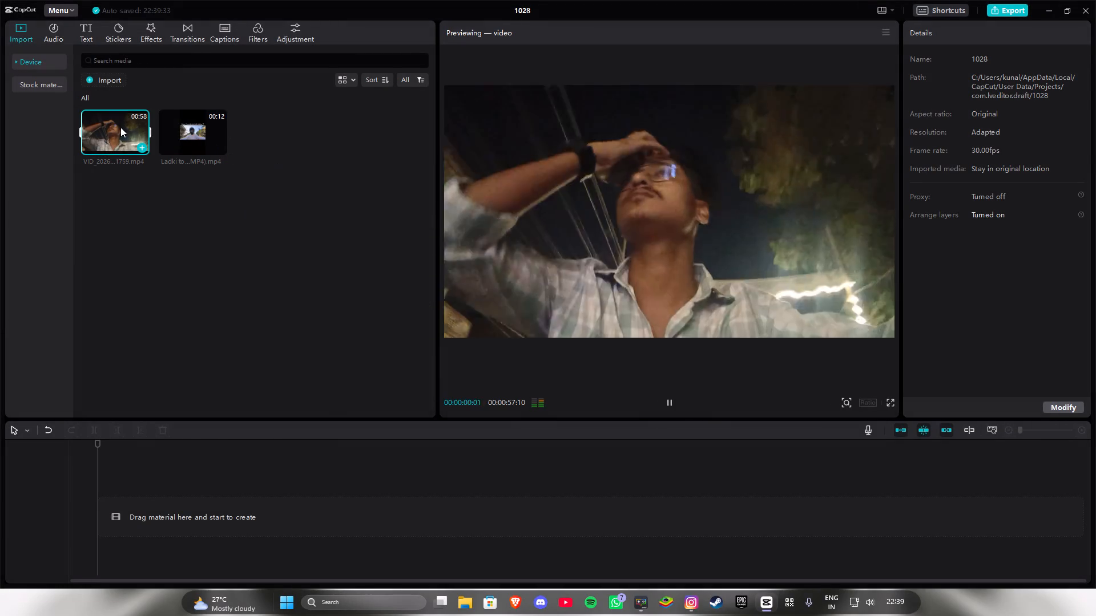
{"action": "left_click_drag", "start_coordinate": [120, 127], "coordinate": [180, 514]}
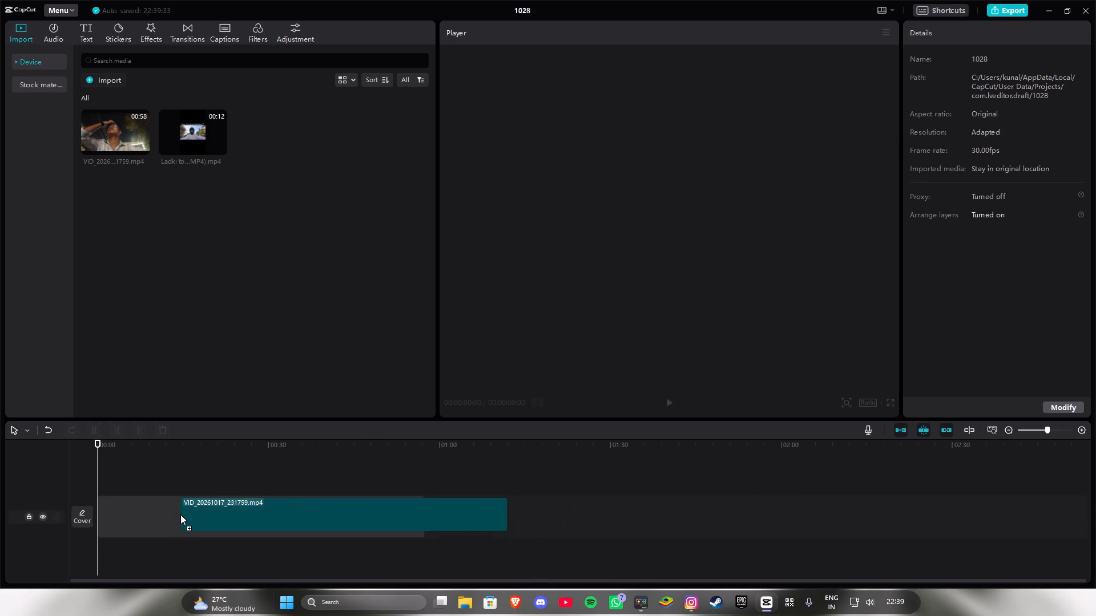
{"action": "left_click_drag", "start_coordinate": [180, 514], "coordinate": [179, 514]}
{"action": "scroll", "coordinate": [221, 501], "scroll_direction": "down", "scroll_amount": 4}
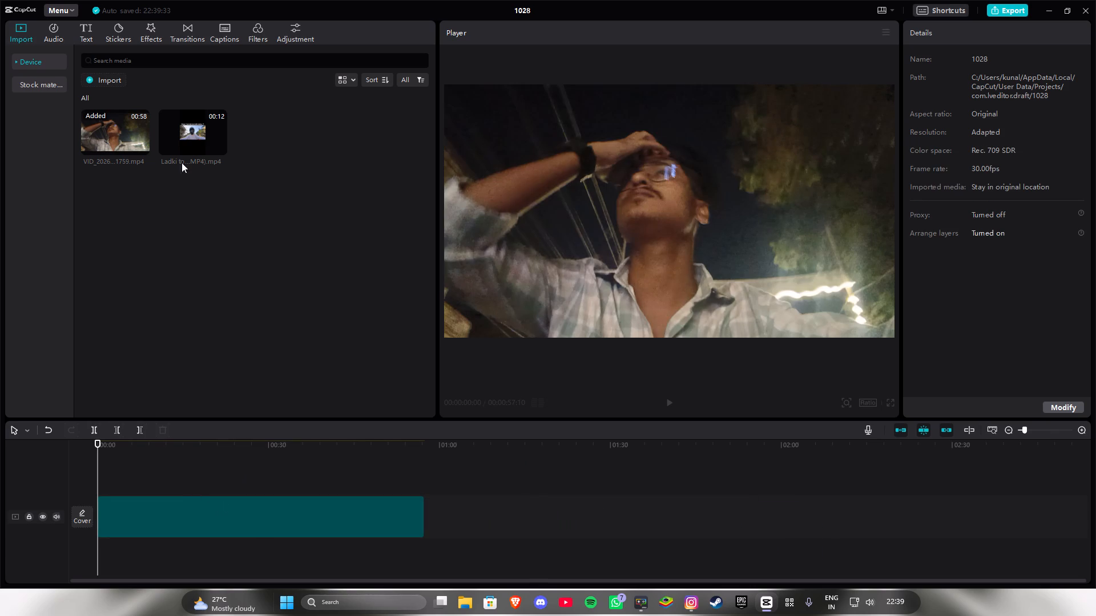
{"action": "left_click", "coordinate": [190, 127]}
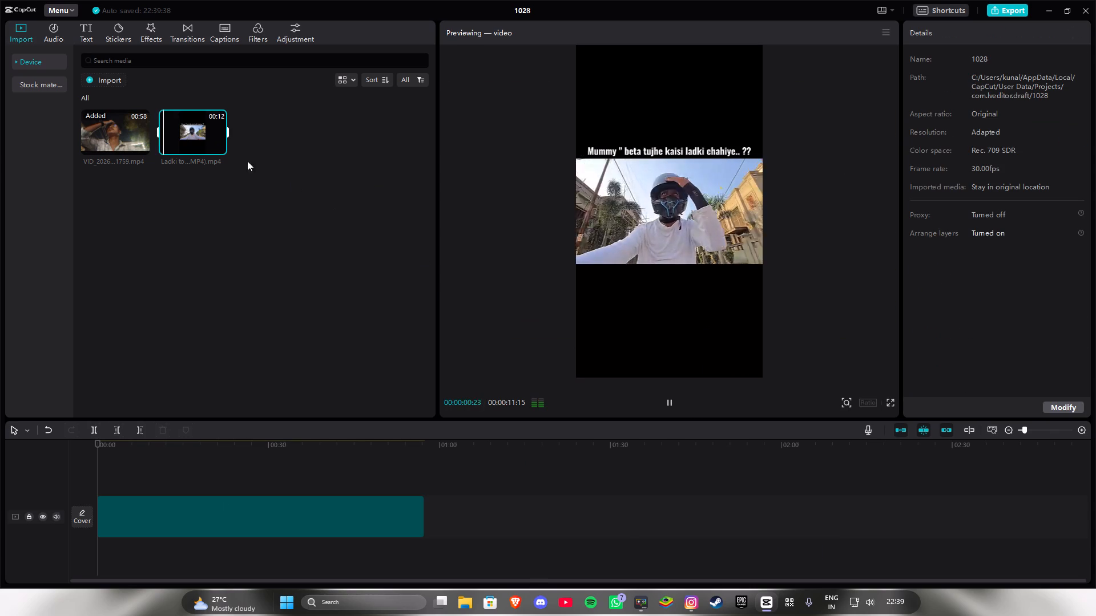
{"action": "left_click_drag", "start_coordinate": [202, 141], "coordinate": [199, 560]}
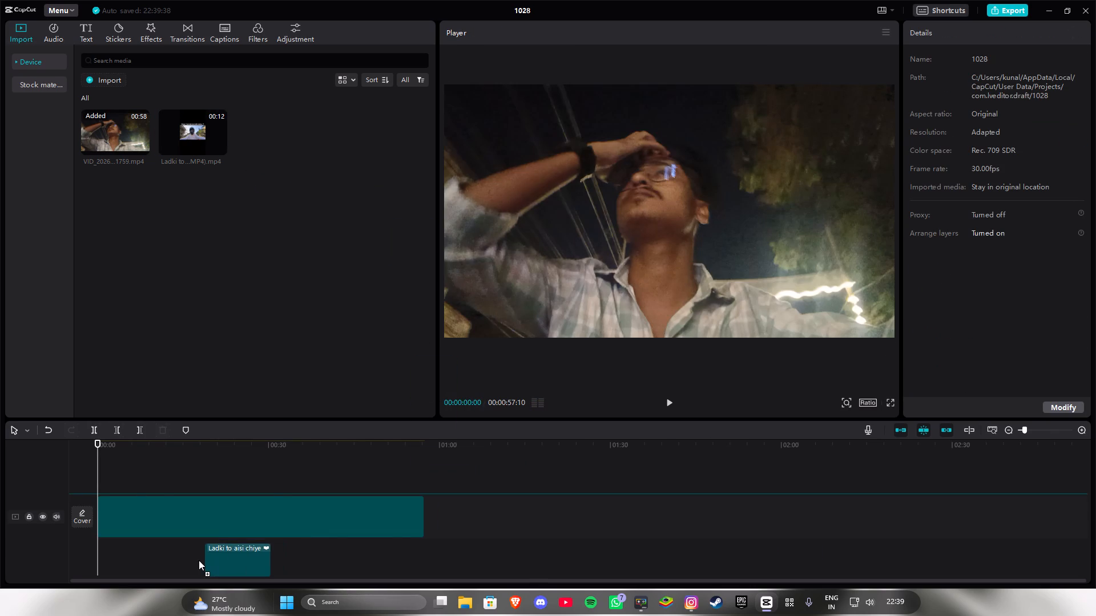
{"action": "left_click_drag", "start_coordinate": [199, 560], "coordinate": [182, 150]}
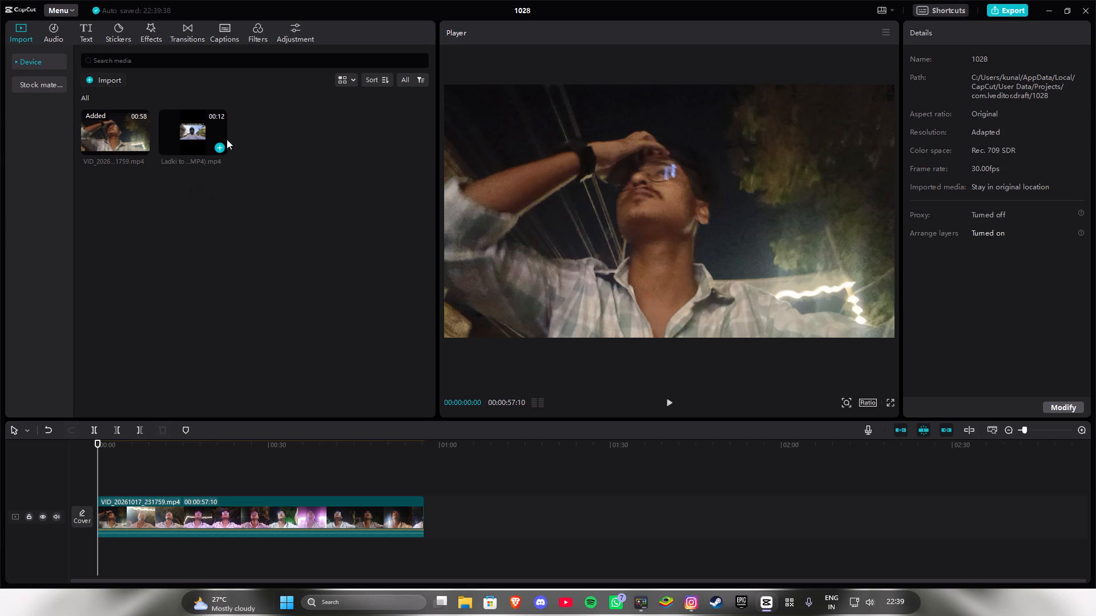
Add the "Ladki to aisi chiye" clip to the main track at the playhead, ahead of the VID_20261017_231759.mp4 clip.
{"action": "left_click", "coordinate": [182, 132]}
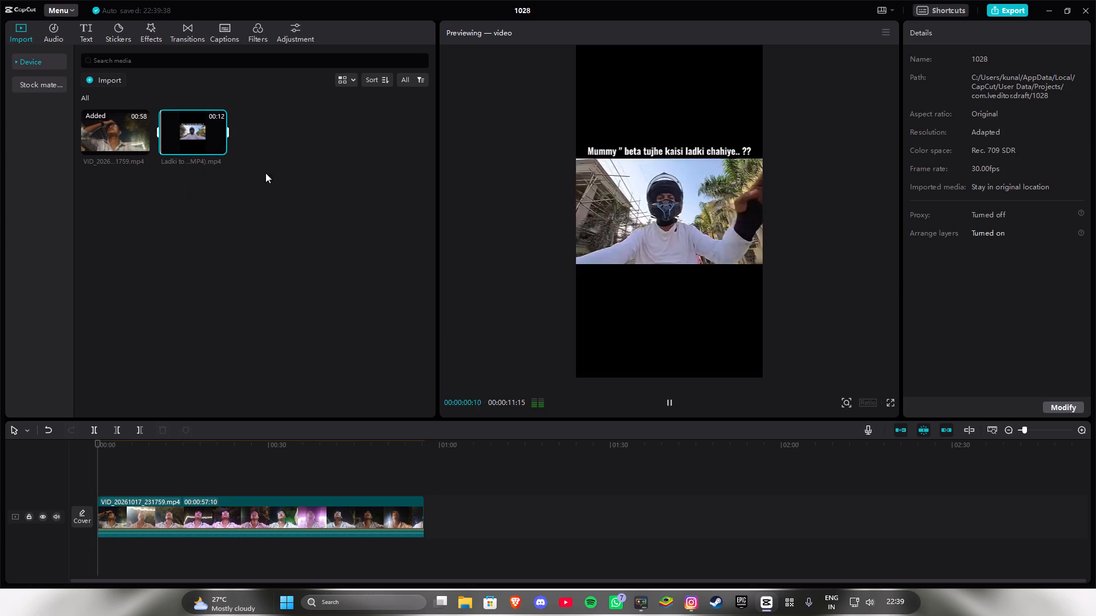
{"action": "left_click", "coordinate": [220, 147]}
Extract the audio of the "Ladki to aisi chiye" clip onto its own track.
{"action": "right_click", "coordinate": [112, 516]}
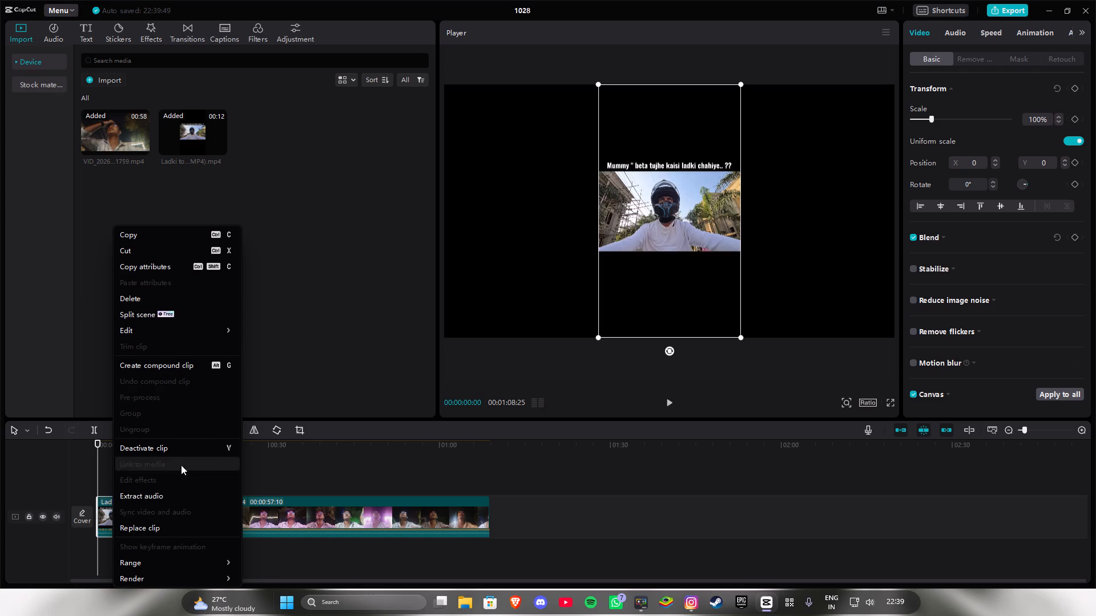
{"action": "left_click", "coordinate": [164, 500]}
{"action": "scroll", "coordinate": [305, 467], "scroll_direction": "down", "scroll_amount": 2}
Select the "Ladki to aisi chiye" video clip on the main track.
{"action": "left_click", "coordinate": [136, 491]}
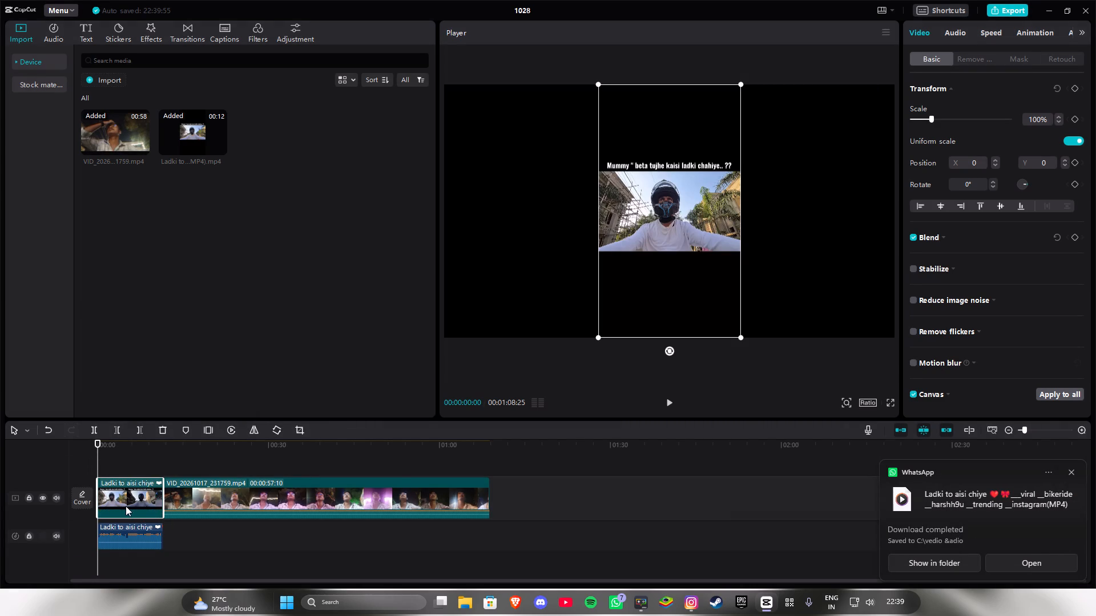
Move the bike-ride clip "Ladki to aisi chiye" behind the VID_20261017_231759 clip on the main video track.
{"action": "left_click_drag", "start_coordinate": [125, 504], "coordinate": [469, 510]}
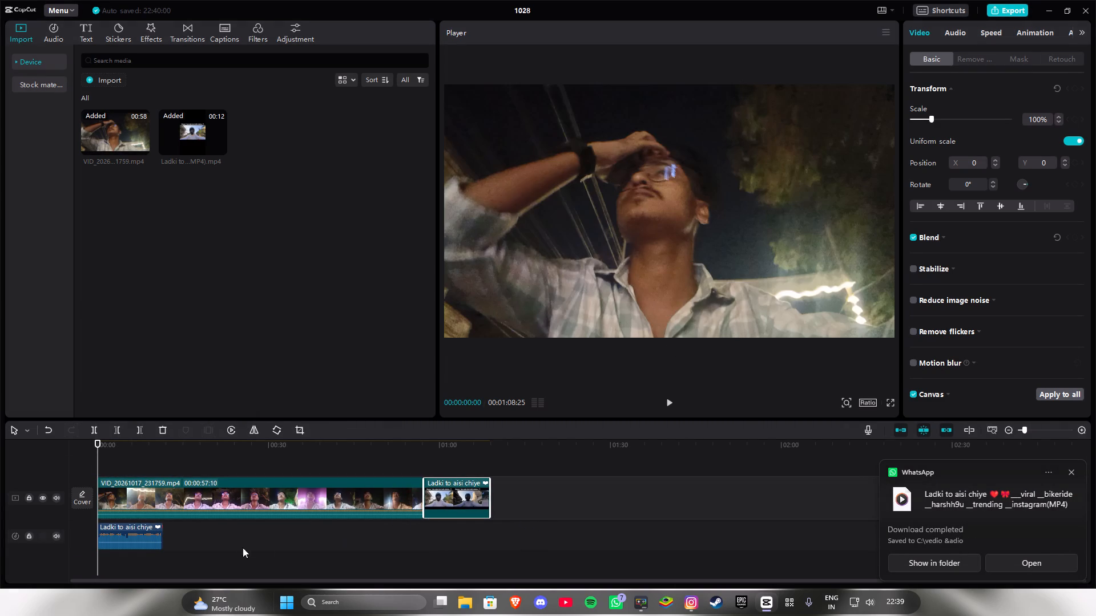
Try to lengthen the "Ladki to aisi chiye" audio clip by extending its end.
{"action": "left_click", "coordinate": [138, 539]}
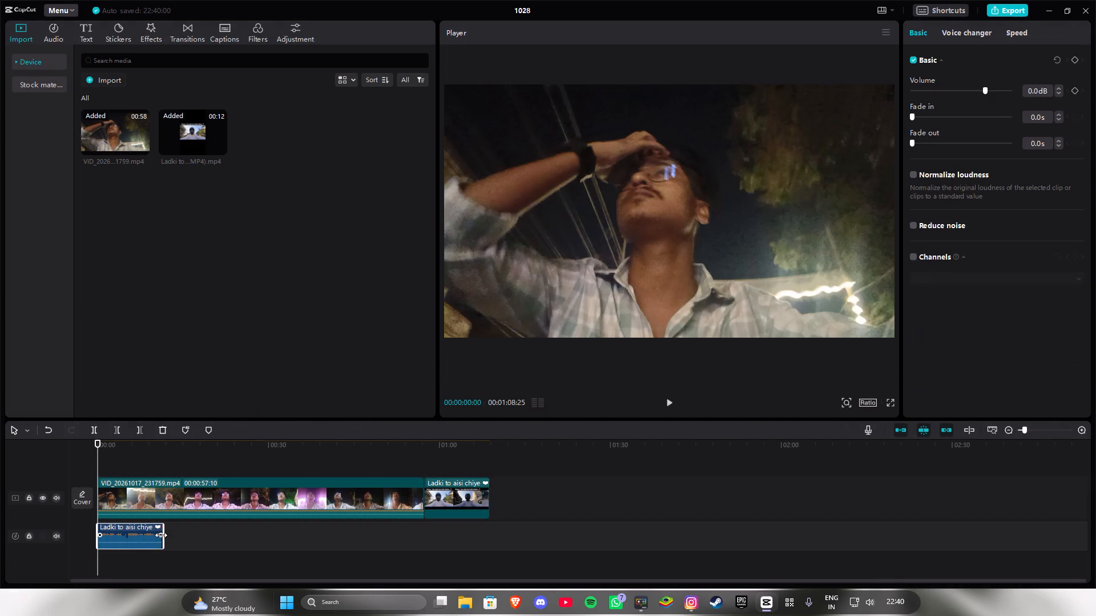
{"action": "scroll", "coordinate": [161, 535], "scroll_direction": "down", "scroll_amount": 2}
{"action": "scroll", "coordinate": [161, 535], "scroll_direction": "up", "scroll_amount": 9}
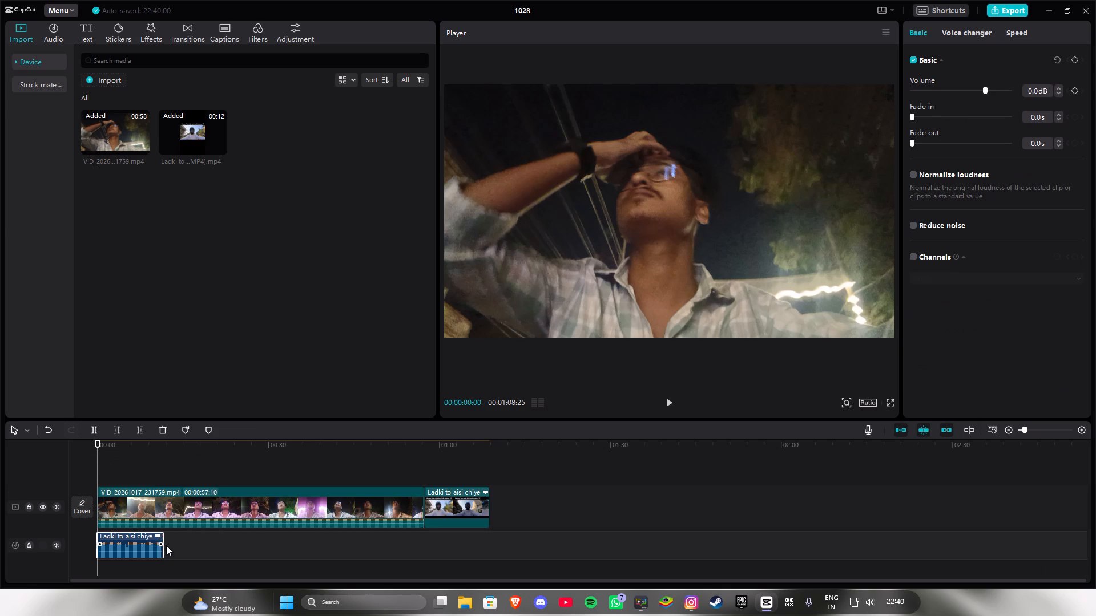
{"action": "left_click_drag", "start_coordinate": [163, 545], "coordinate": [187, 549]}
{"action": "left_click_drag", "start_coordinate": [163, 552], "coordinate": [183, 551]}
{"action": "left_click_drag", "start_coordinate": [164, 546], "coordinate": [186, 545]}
Play the start of the timeline to check the selfie video against the audio clip.
{"action": "scroll", "coordinate": [966, 467], "scroll_direction": "down", "scroll_amount": 1}
{"action": "double_click", "coordinate": [1076, 429]}
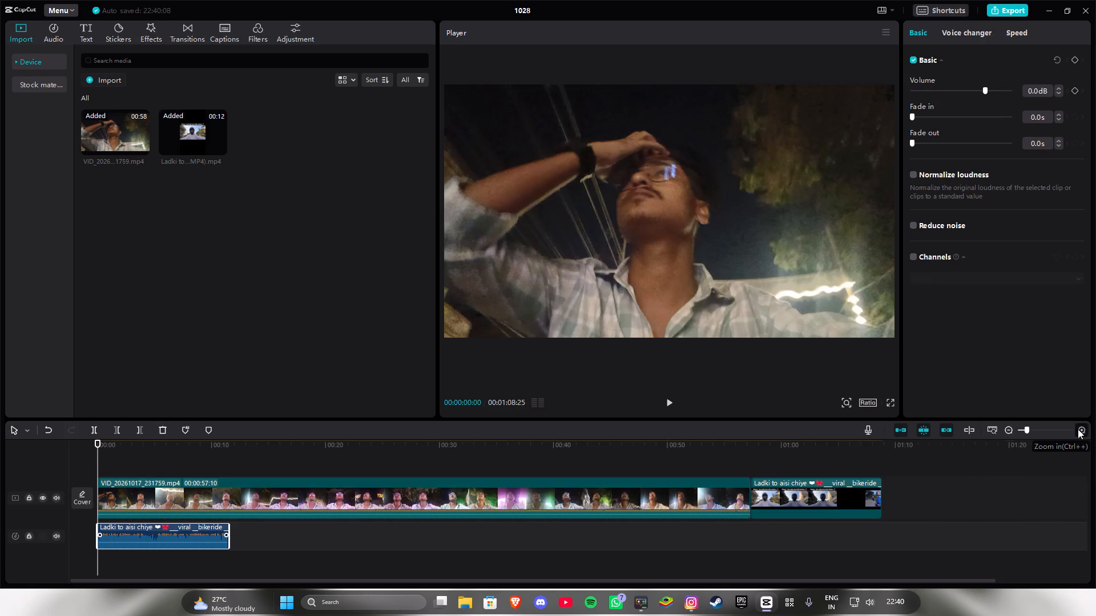
{"action": "triple_click", "coordinate": [1078, 429]}
{"action": "left_click", "coordinate": [1078, 429]}
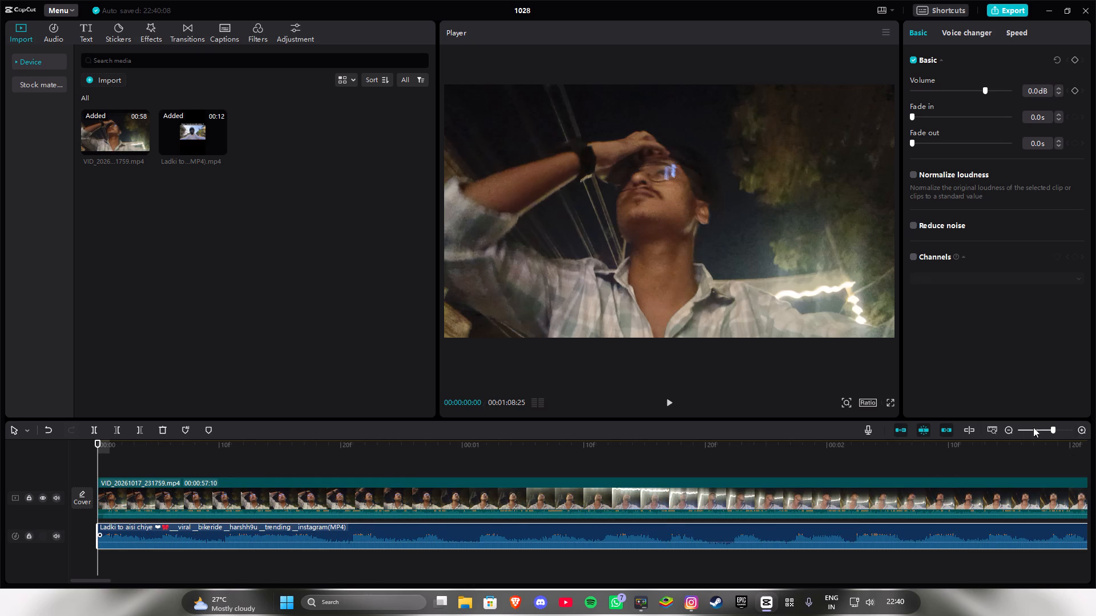
{"action": "double_click", "coordinate": [1009, 429]}
{"action": "left_click", "coordinate": [1009, 429]}
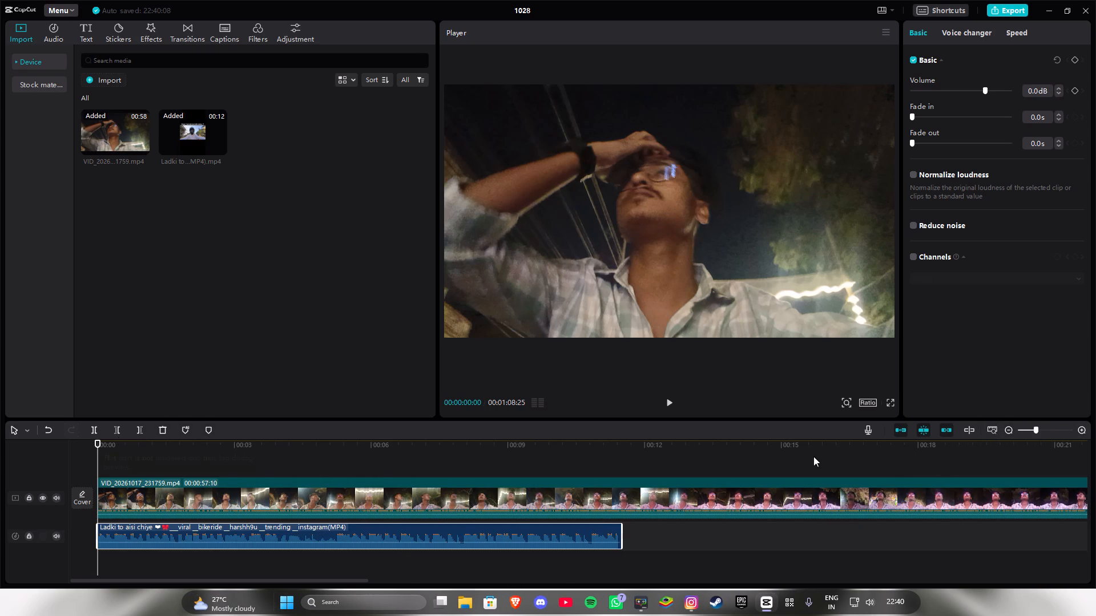
{"action": "left_click", "coordinate": [671, 401]}
{"action": "left_click", "coordinate": [200, 539]}
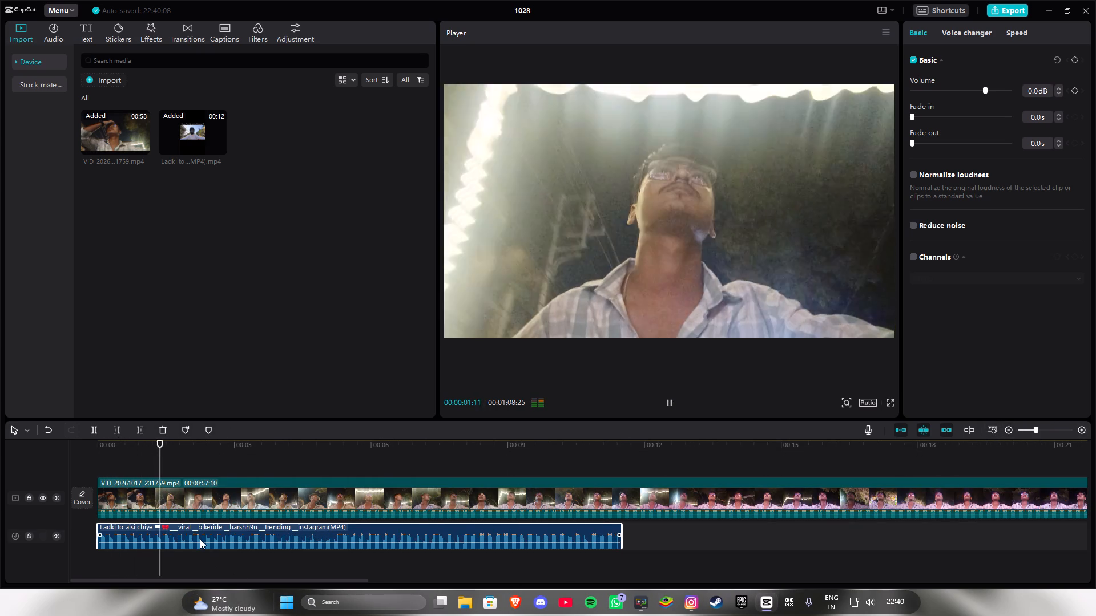
{"action": "left_click", "coordinate": [200, 539]}
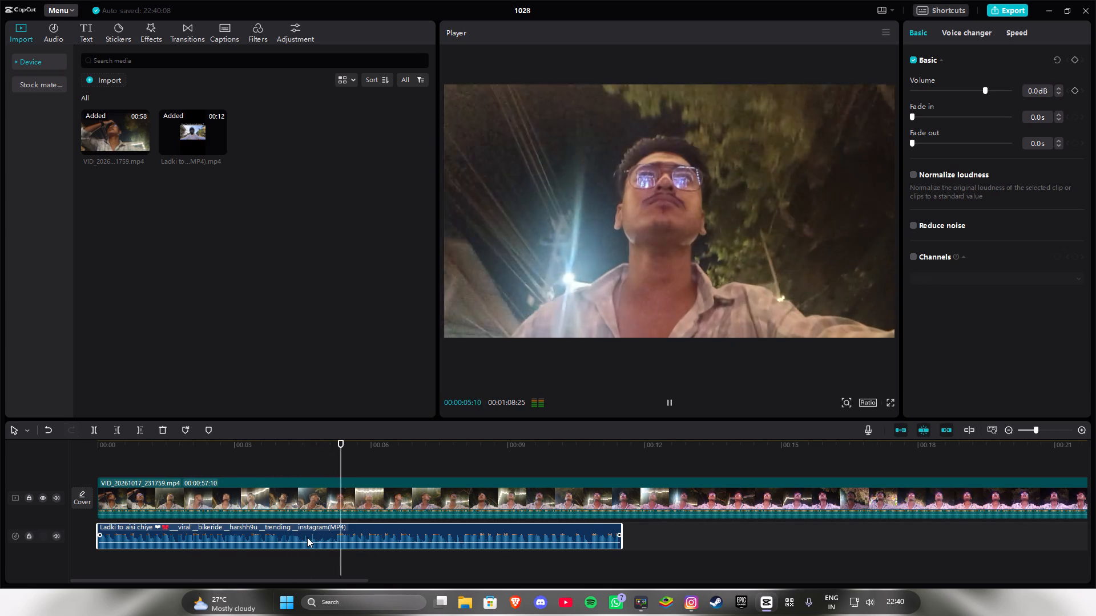
{"action": "left_click", "coordinate": [240, 499]}
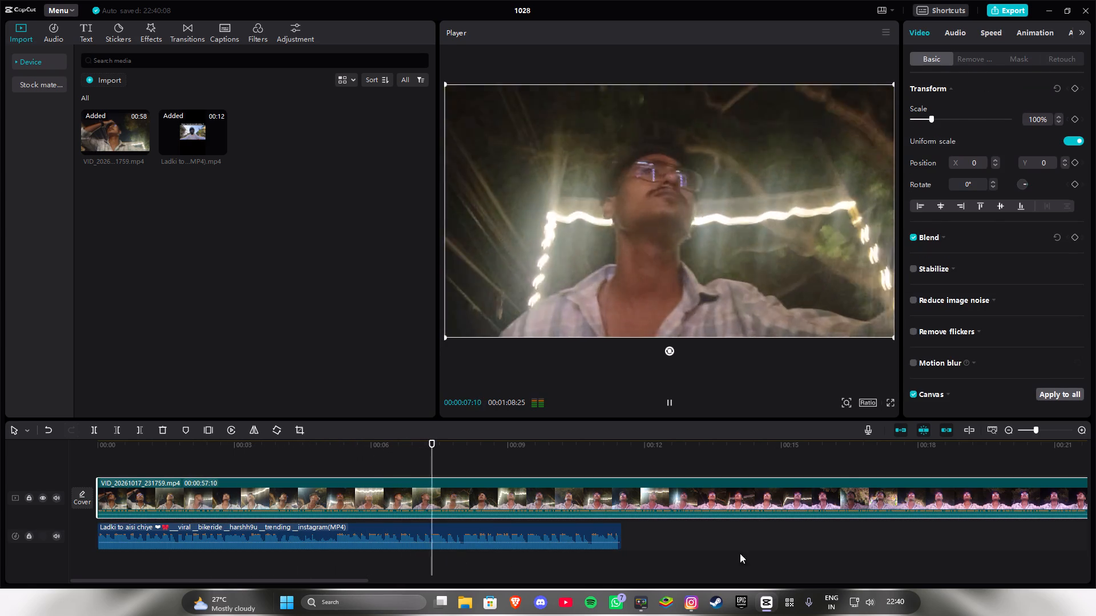
{"action": "left_click", "coordinate": [727, 557]}
Split the bike-ride clip at 00:01:02:19, at the change to the "Me:- Bilkul Aisi" section.
{"action": "left_click_drag", "start_coordinate": [722, 443], "coordinate": [1017, 450]}
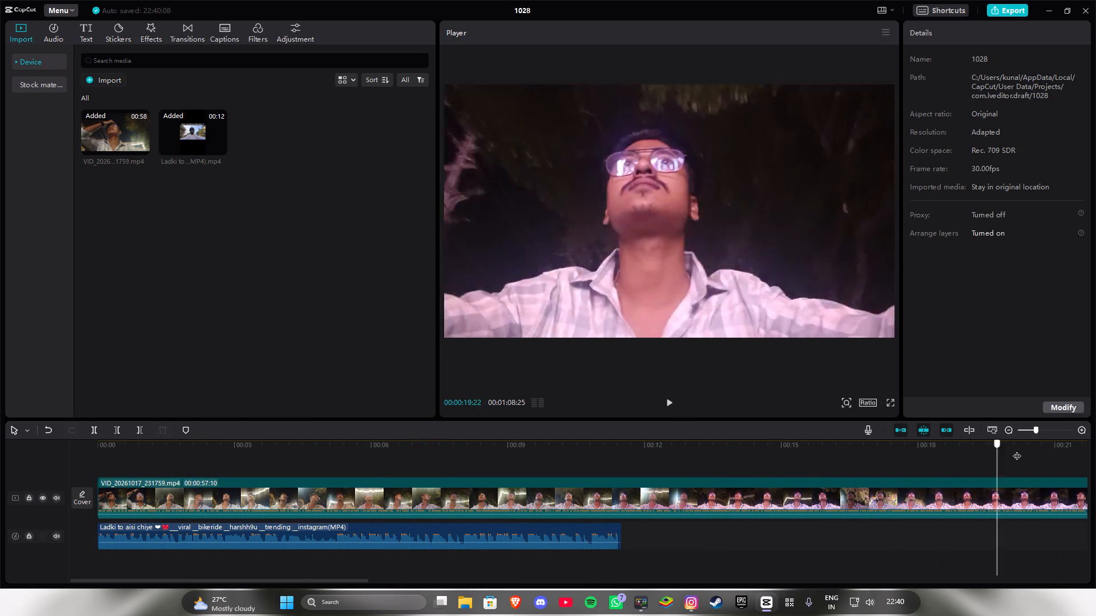
{"action": "left_click_drag", "start_coordinate": [1017, 450], "coordinate": [1095, 496]}
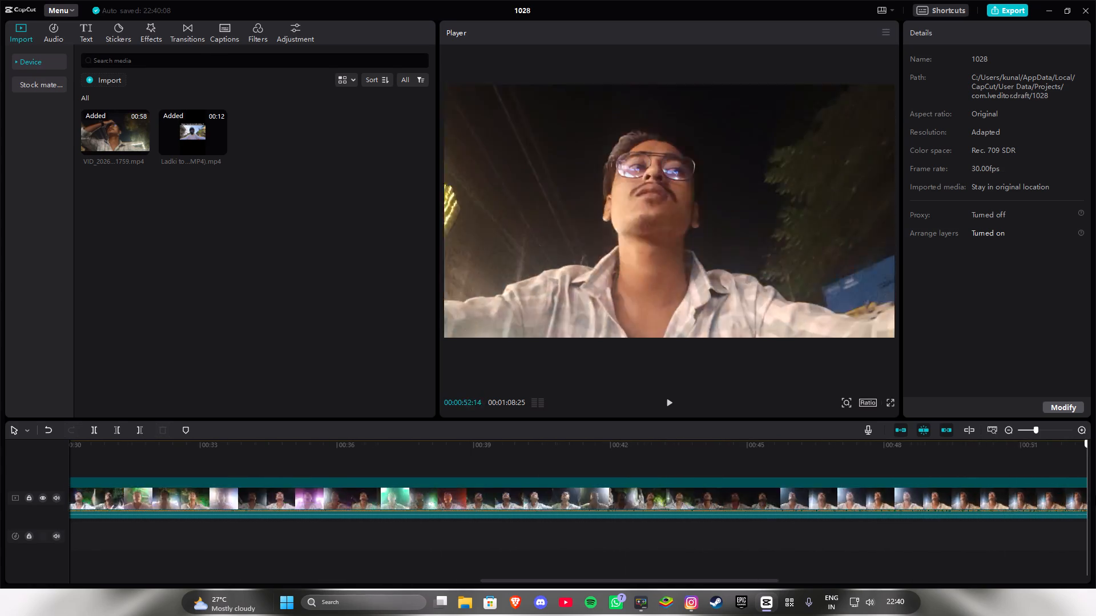
{"action": "left_click_drag", "start_coordinate": [1095, 496], "coordinate": [276, 500]}
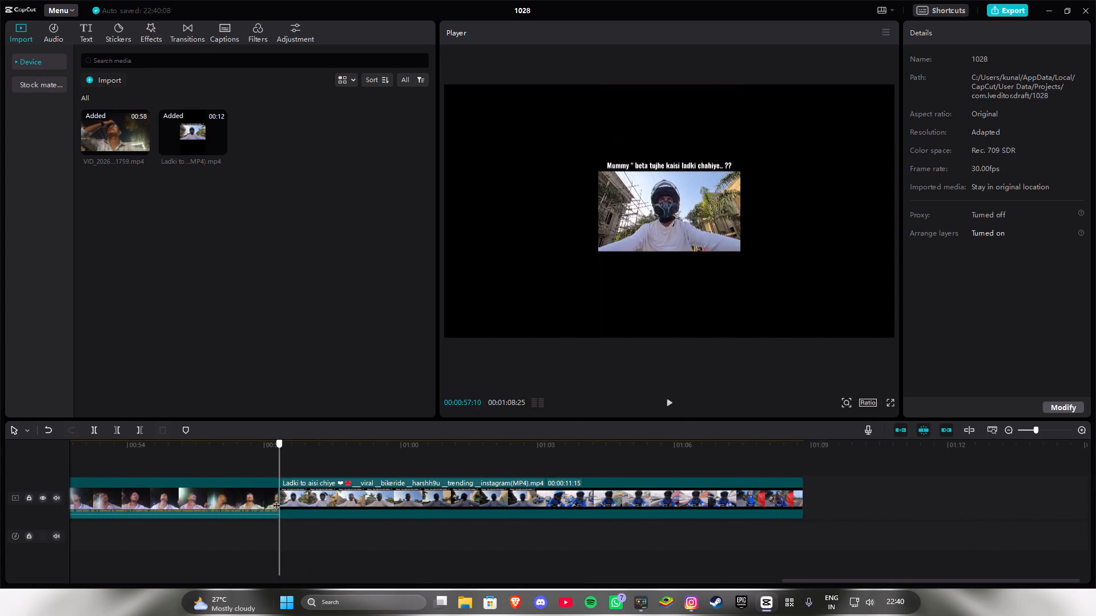
{"action": "left_click_drag", "start_coordinate": [276, 500], "coordinate": [275, 500]}
{"action": "left_click", "coordinate": [664, 403]}
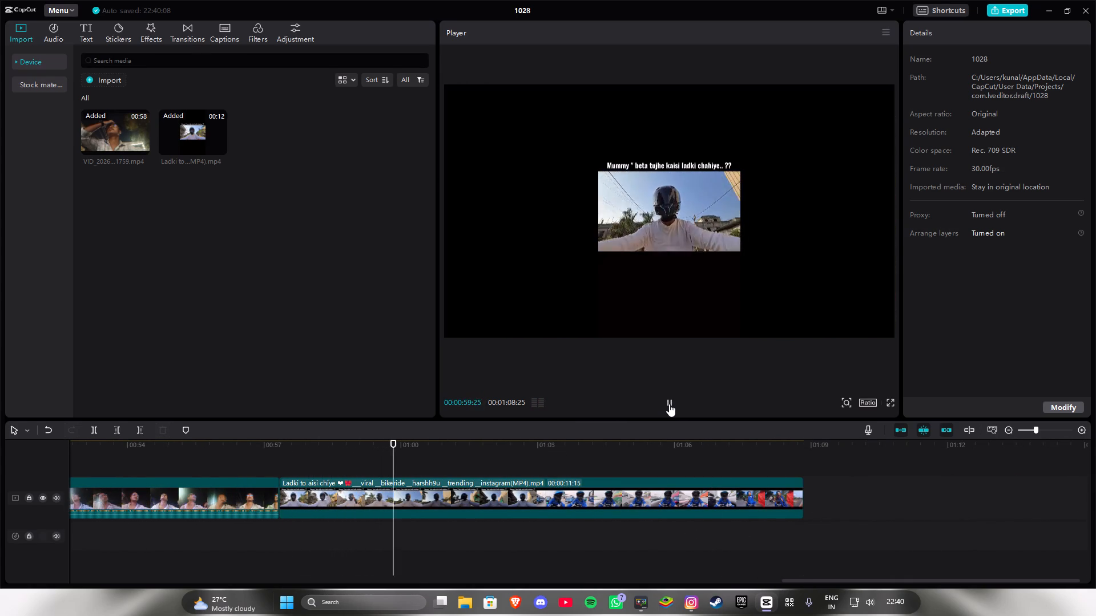
{"action": "left_click", "coordinate": [669, 404]}
{"action": "left_click", "coordinate": [669, 404]}
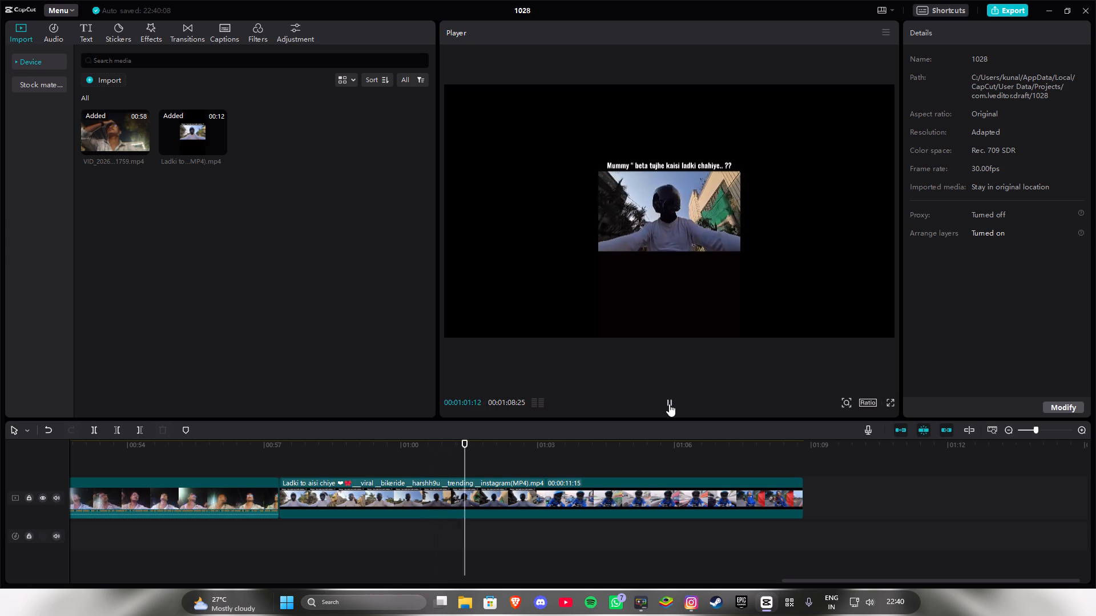
{"action": "left_click", "coordinate": [669, 404]}
{"action": "triple_click", "coordinate": [669, 404]}
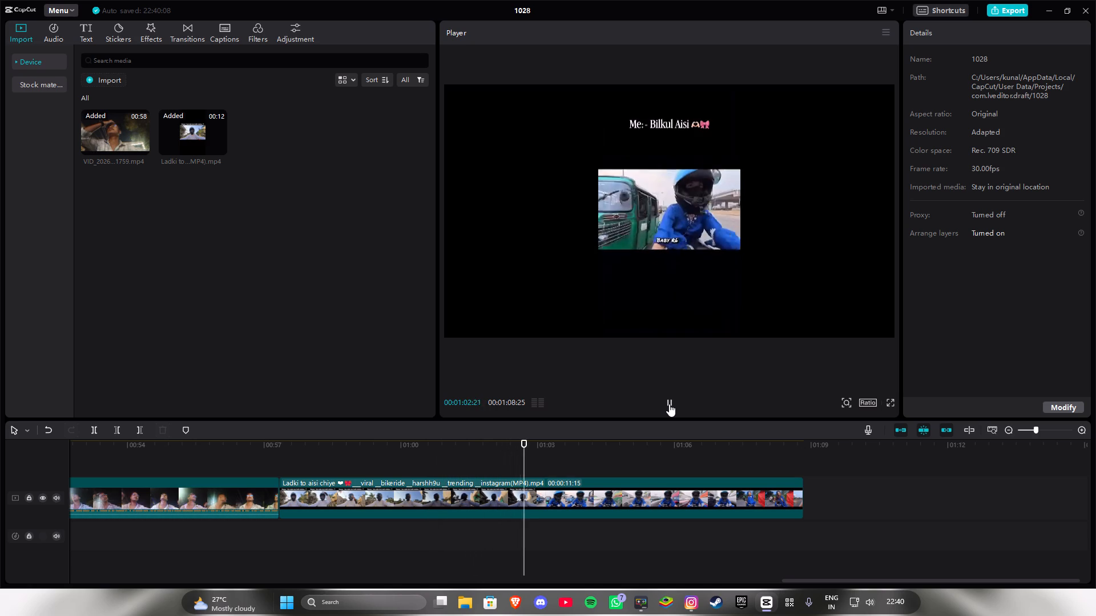
{"action": "left_click", "coordinate": [669, 404]}
{"action": "left_click_drag", "start_coordinate": [534, 440], "coordinate": [526, 440]}
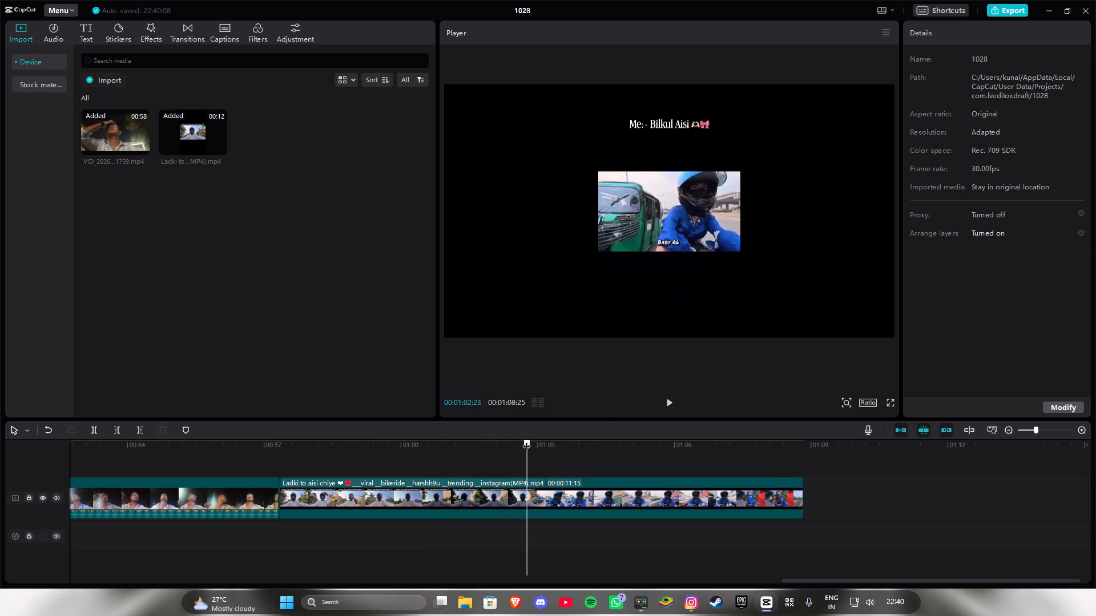
{"action": "left_click_drag", "start_coordinate": [526, 440], "coordinate": [521, 441]}
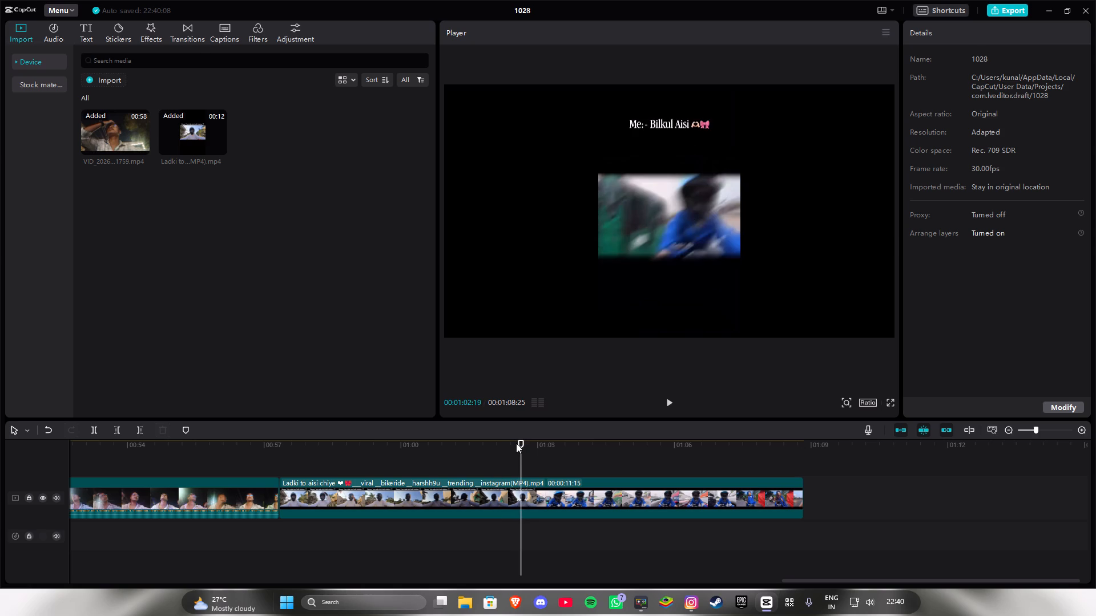
{"action": "left_click", "coordinate": [509, 496]}
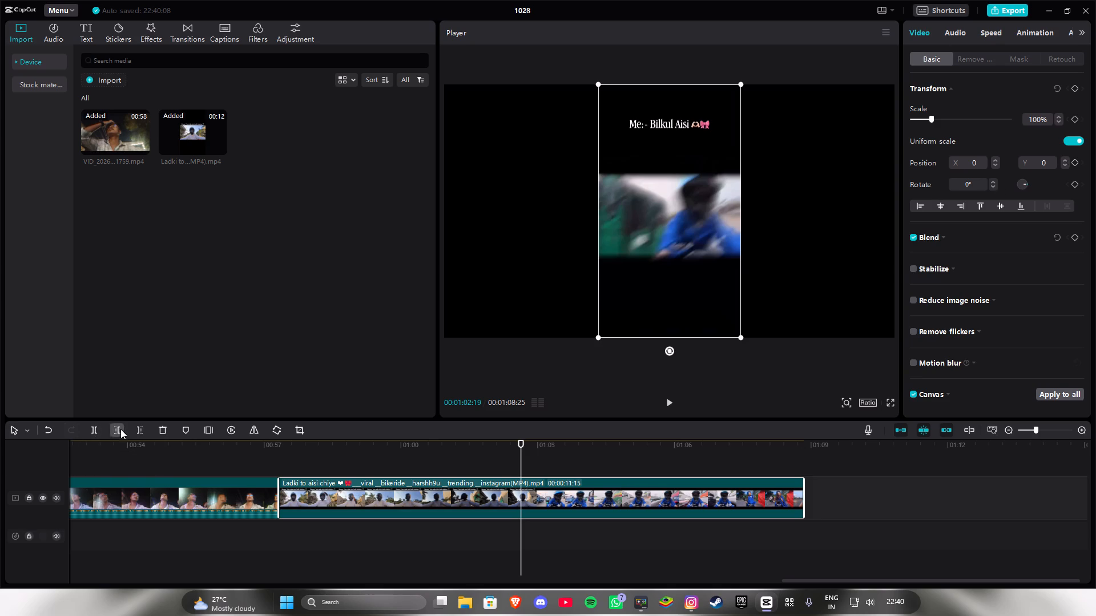
{"action": "left_click", "coordinate": [92, 429]}
Delete the first part of the split bike-ride clip, carrying the "Mummy" caption.
{"action": "left_click", "coordinate": [420, 496]}
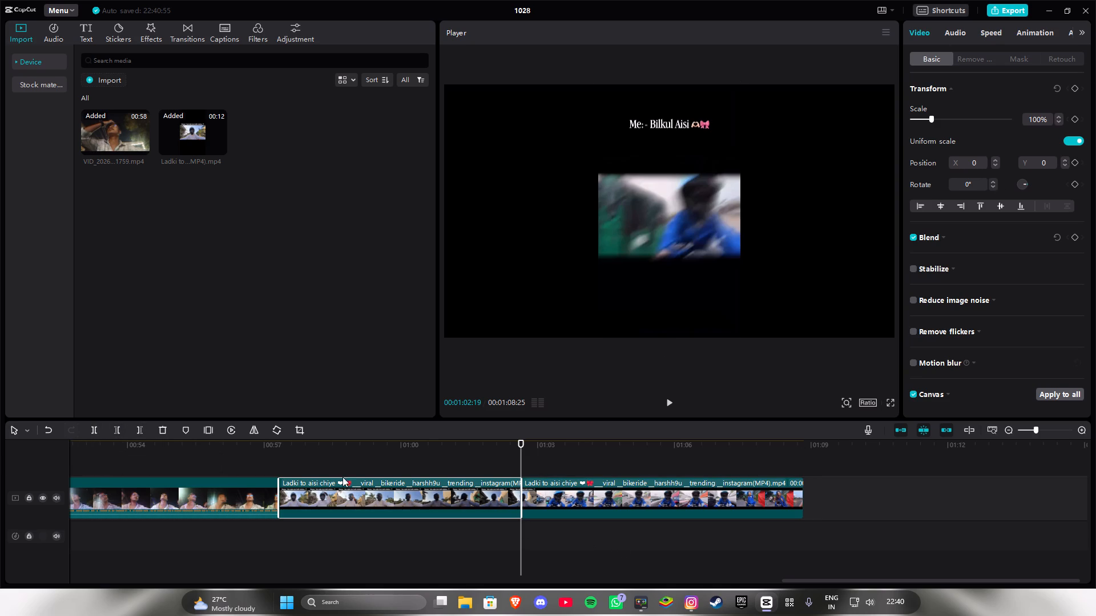
{"action": "left_click", "coordinate": [788, 607]}
{"action": "left_click", "coordinate": [788, 607]}
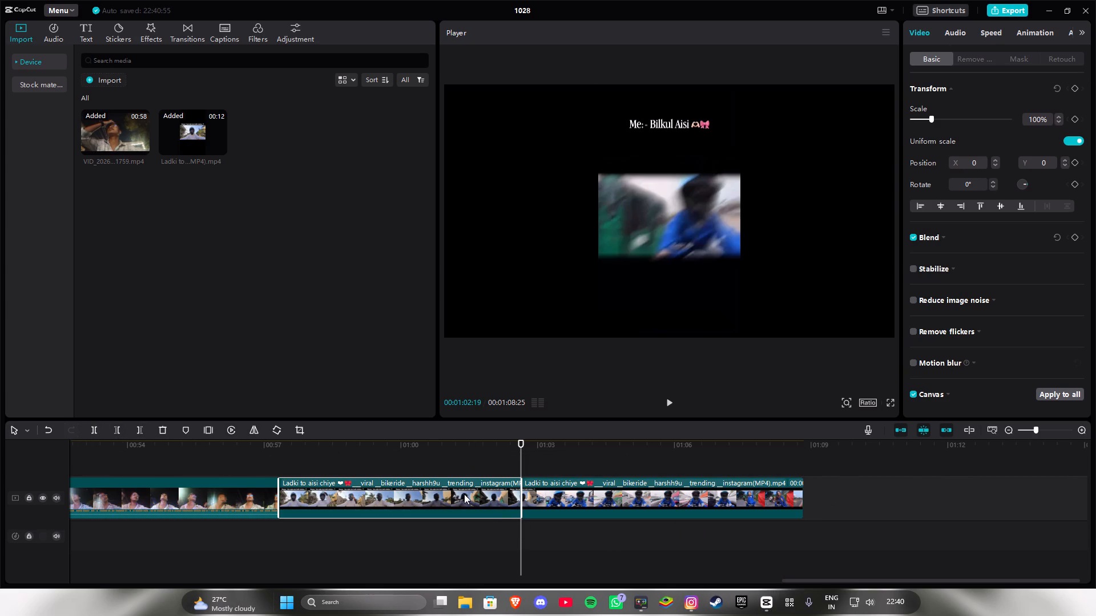
{"action": "left_click", "coordinate": [463, 493]}
{"action": "left_click", "coordinate": [167, 429]}
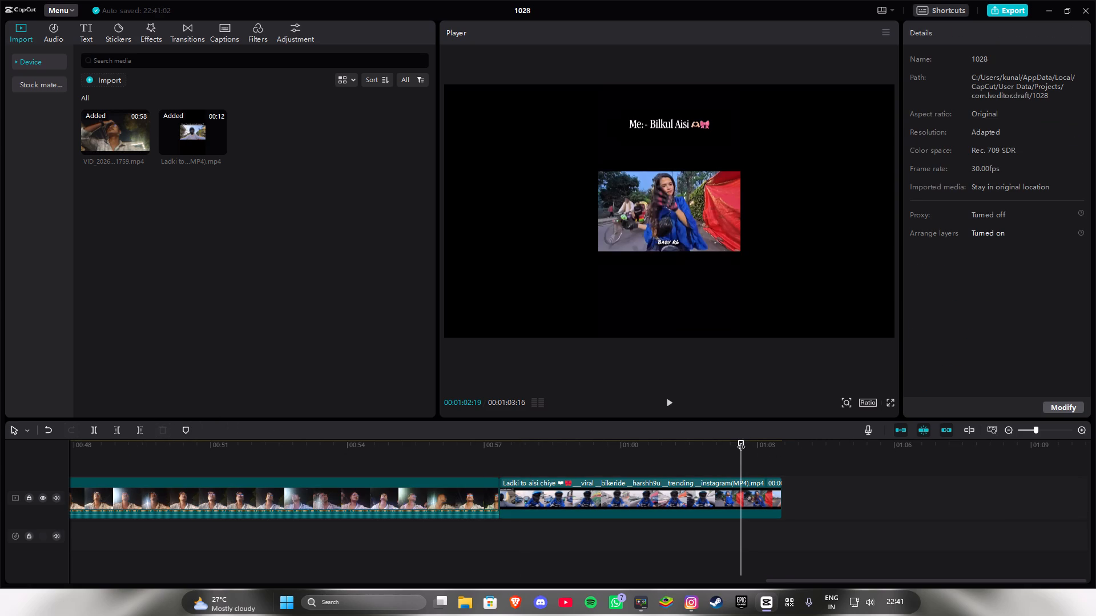
Play and scrub through the timeline from the start to review the selfie video up to the bike-ride clip.
{"action": "left_click_drag", "start_coordinate": [741, 439], "coordinate": [15, 455]}
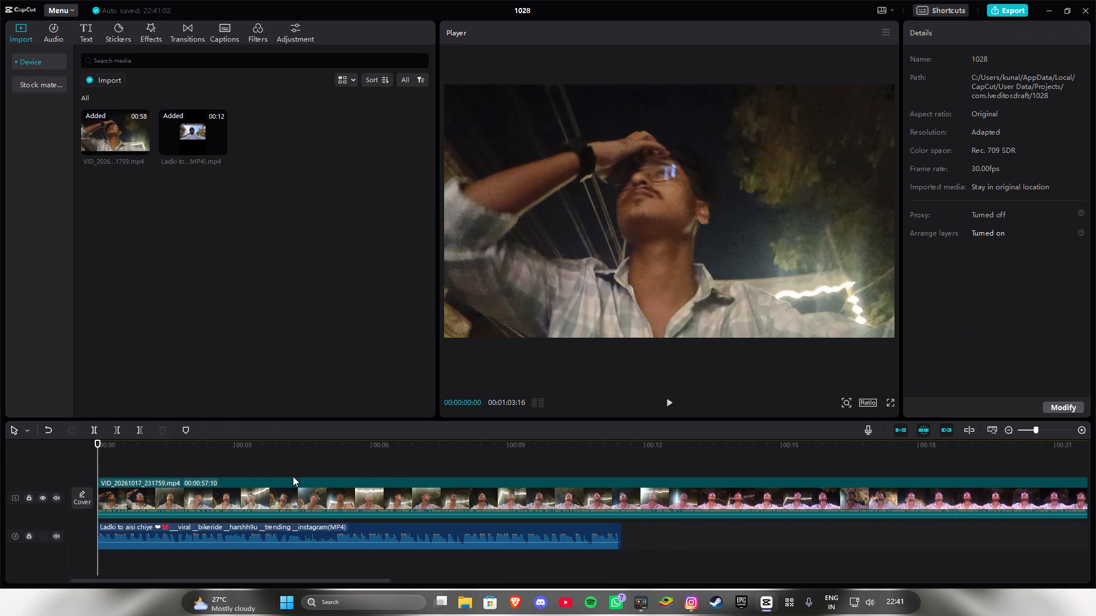
{"action": "left_click", "coordinate": [669, 401]}
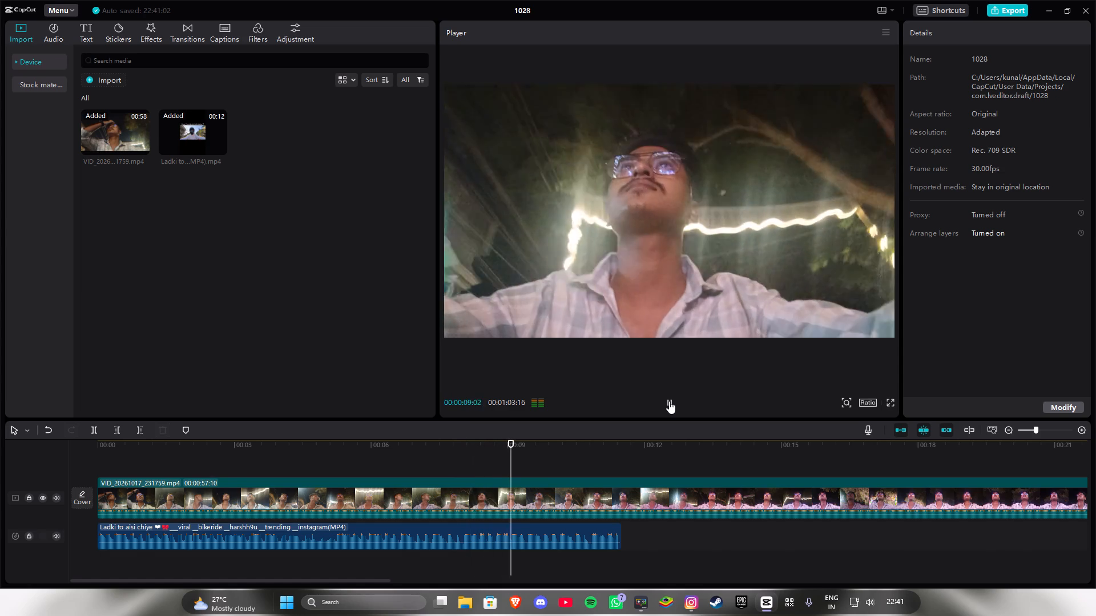
{"action": "scroll", "coordinate": [669, 401], "scroll_direction": "down", "scroll_amount": 1}
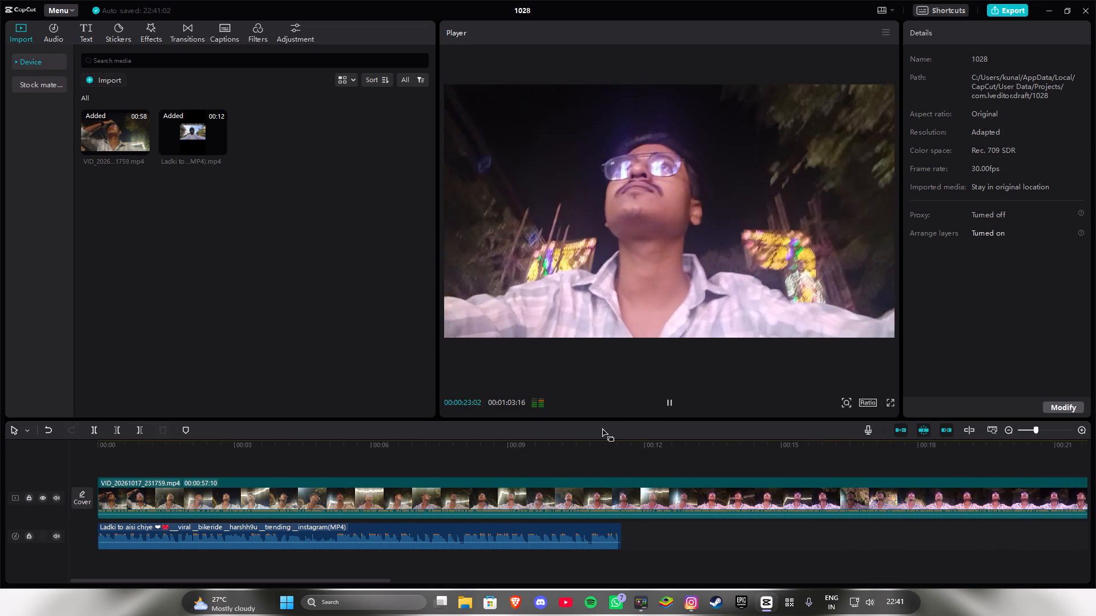
{"action": "left_click", "coordinate": [513, 499]}
{"action": "left_click", "coordinate": [670, 399]}
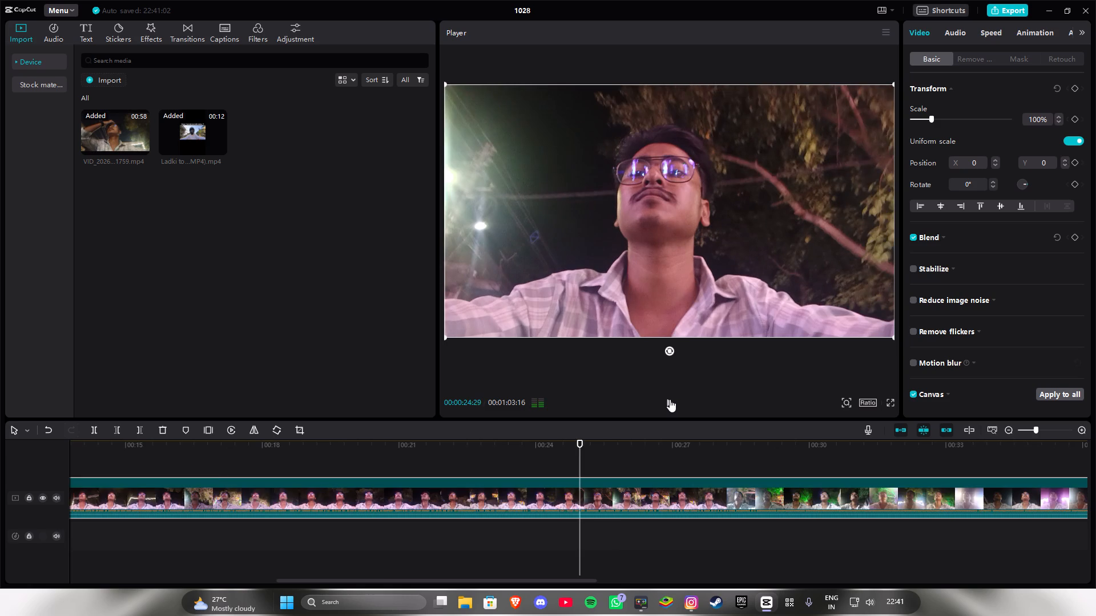
{"action": "left_click", "coordinate": [670, 399]}
{"action": "left_click", "coordinate": [546, 493]}
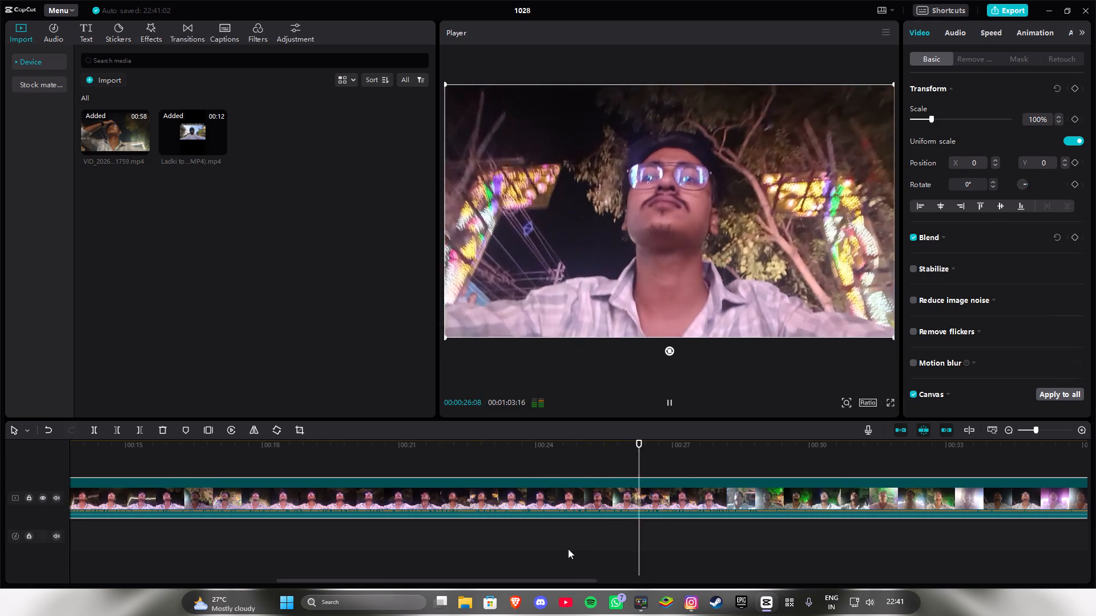
{"action": "left_click", "coordinate": [568, 549]}
{"action": "left_click_drag", "start_coordinate": [567, 441], "coordinate": [636, 437]}
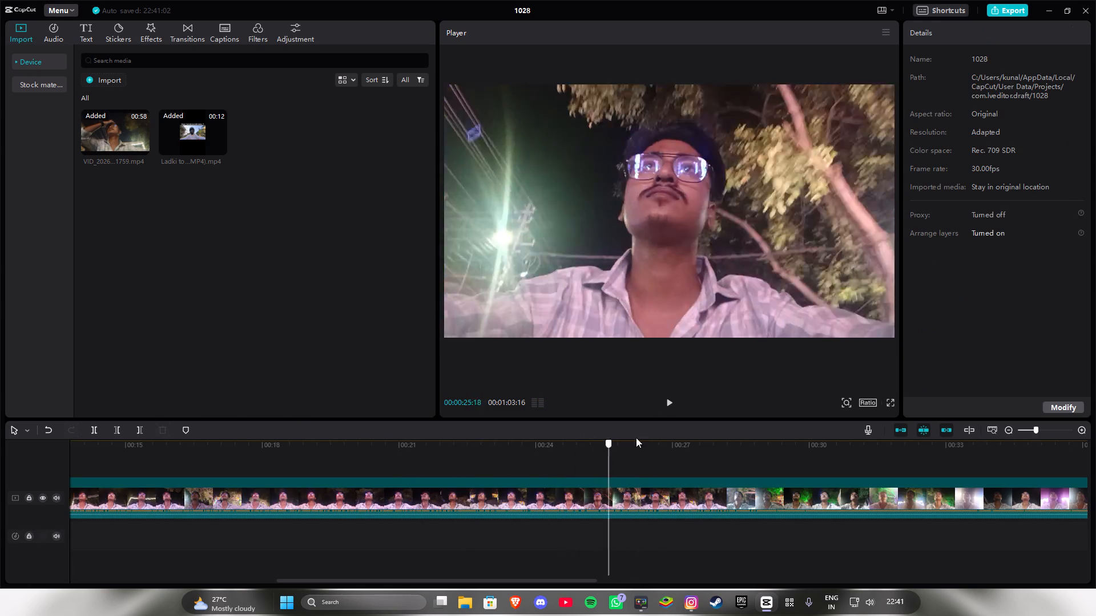
{"action": "left_click_drag", "start_coordinate": [636, 437], "coordinate": [1095, 472]}
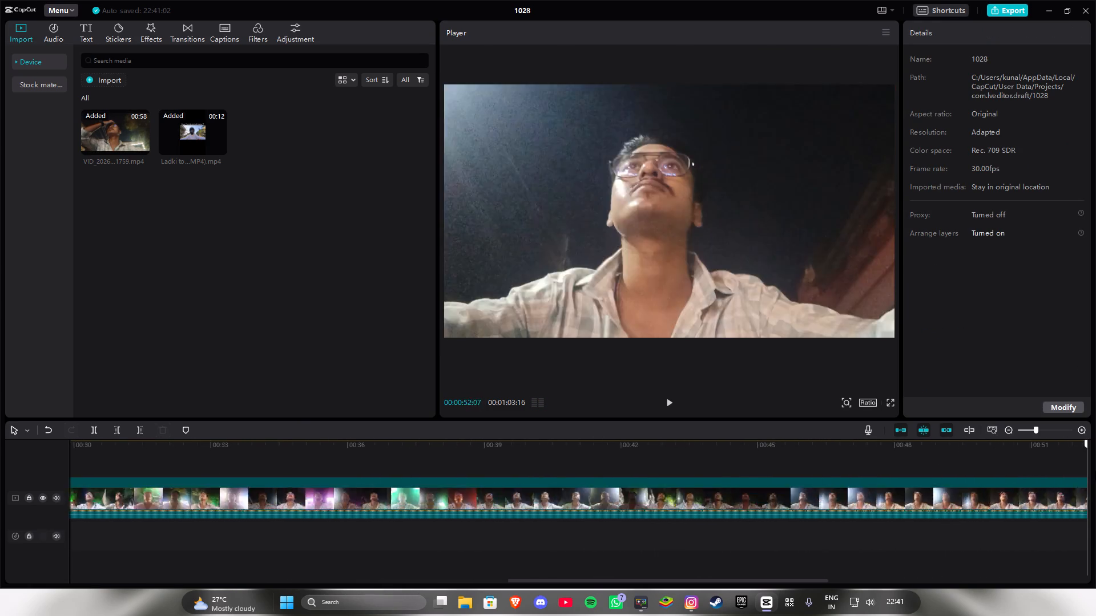
{"action": "left_click_drag", "start_coordinate": [1095, 472], "coordinate": [420, 434]}
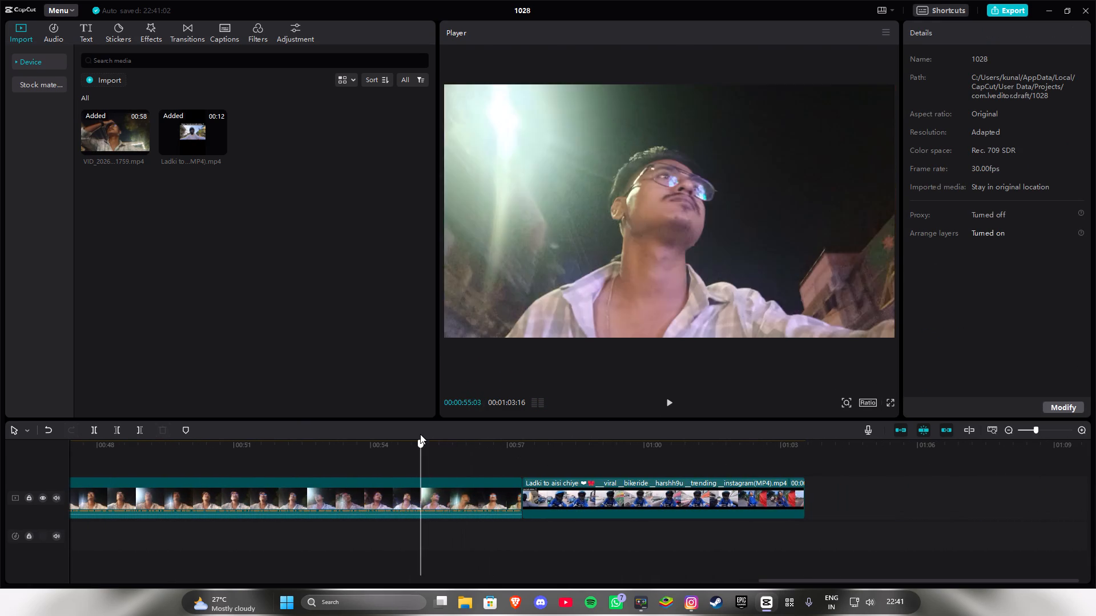
Split the VID_20261017_231759 selfie clip at 00:00:04:20, playing from the start to find the cut point.
{"action": "left_click_drag", "start_coordinate": [420, 434], "coordinate": [0, 393]}
{"action": "left_click", "coordinate": [667, 403]}
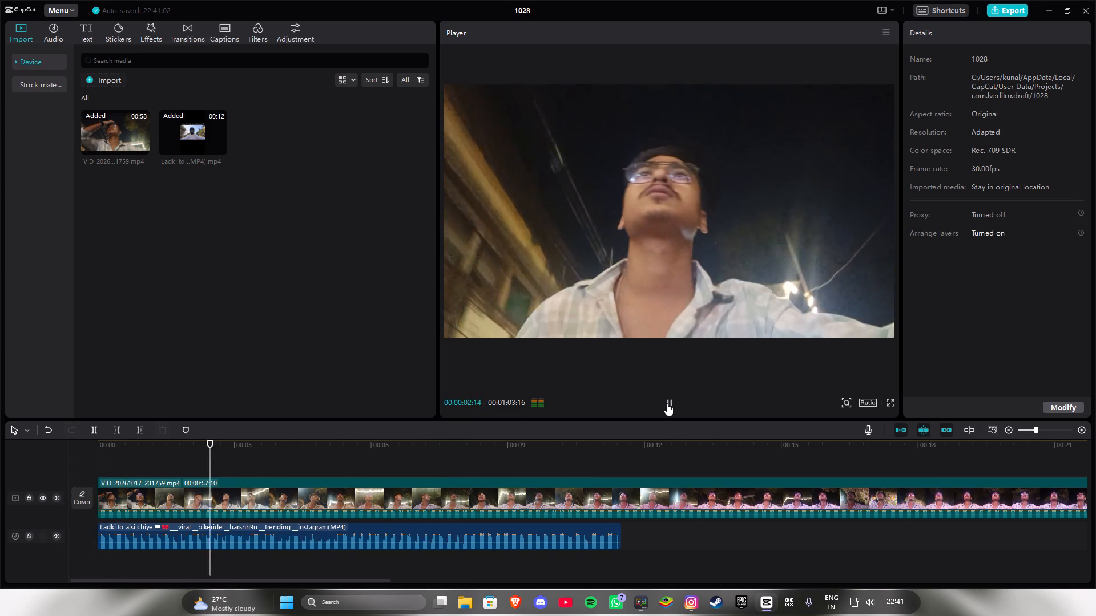
{"action": "left_click", "coordinate": [667, 403]}
{"action": "left_click", "coordinate": [667, 403]}
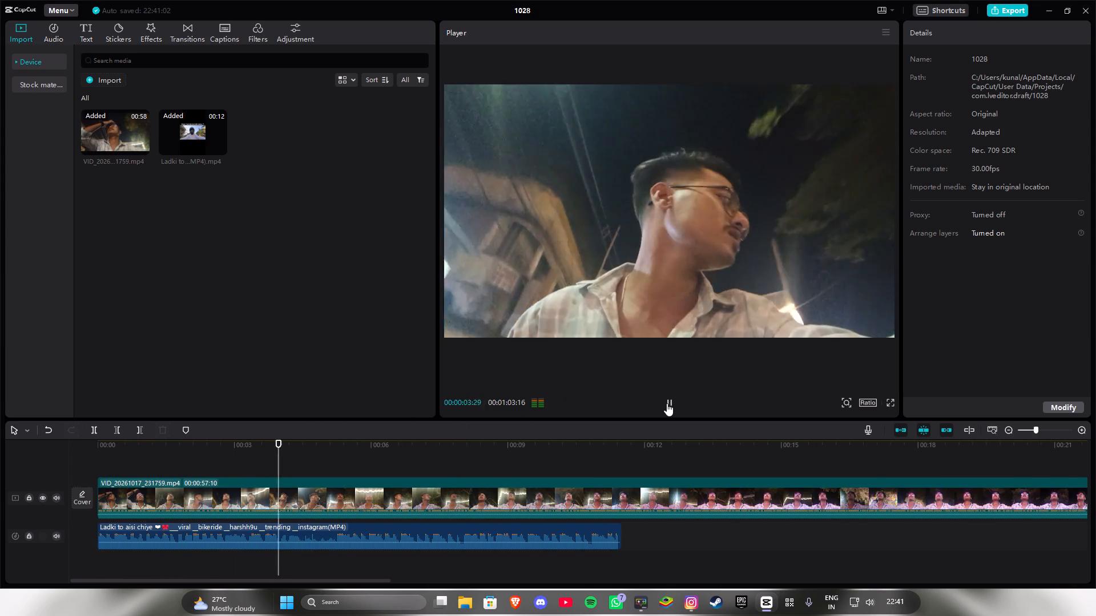
{"action": "left_click", "coordinate": [667, 403]}
{"action": "double_click", "coordinate": [667, 403]}
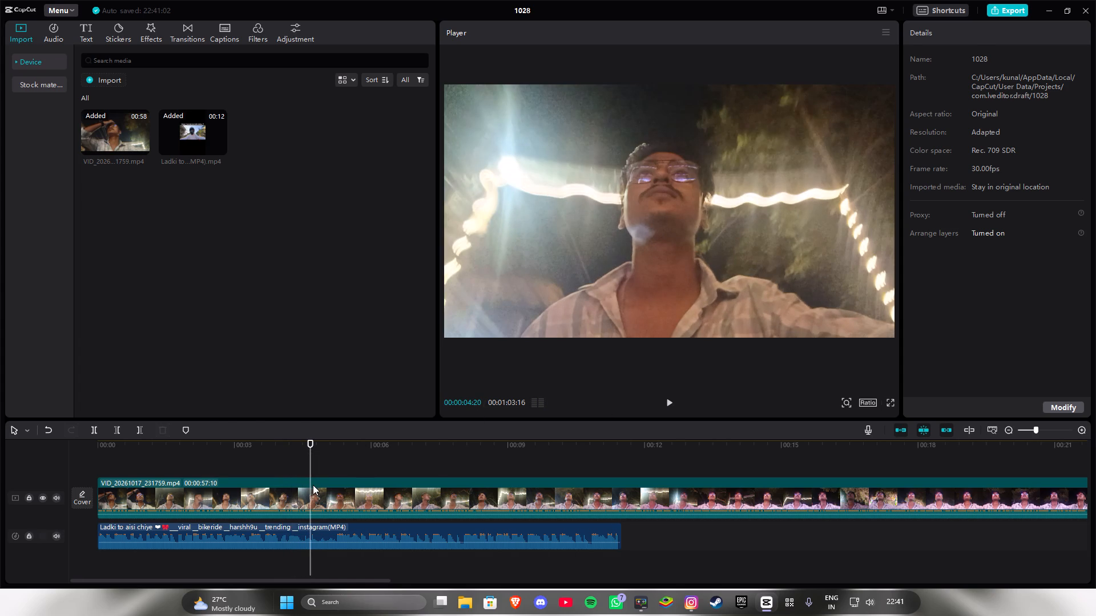
{"action": "left_click", "coordinate": [313, 485]}
{"action": "left_click", "coordinate": [92, 426]}
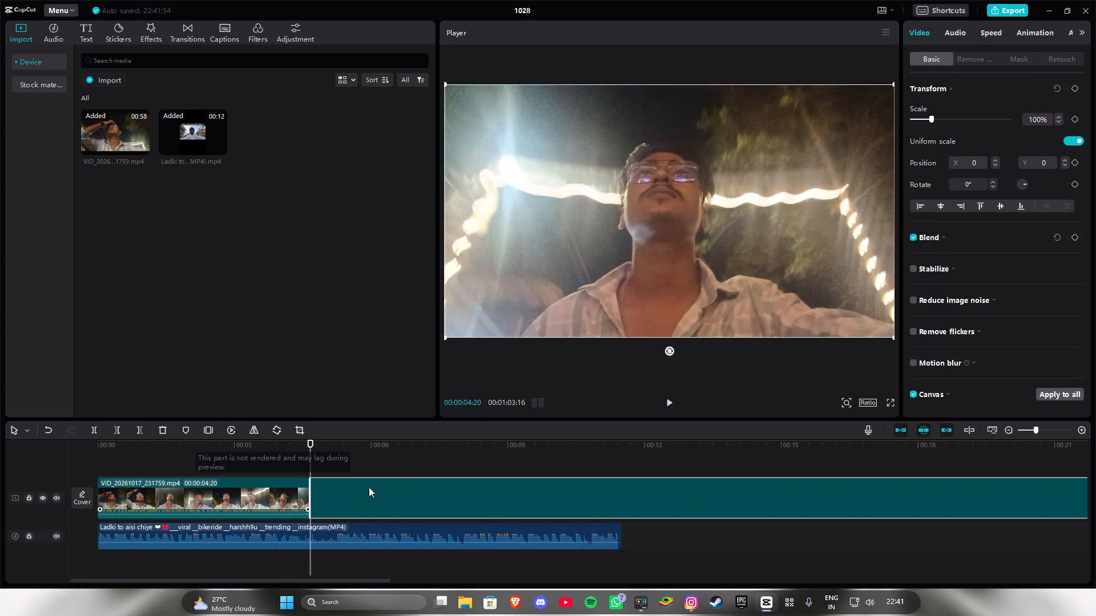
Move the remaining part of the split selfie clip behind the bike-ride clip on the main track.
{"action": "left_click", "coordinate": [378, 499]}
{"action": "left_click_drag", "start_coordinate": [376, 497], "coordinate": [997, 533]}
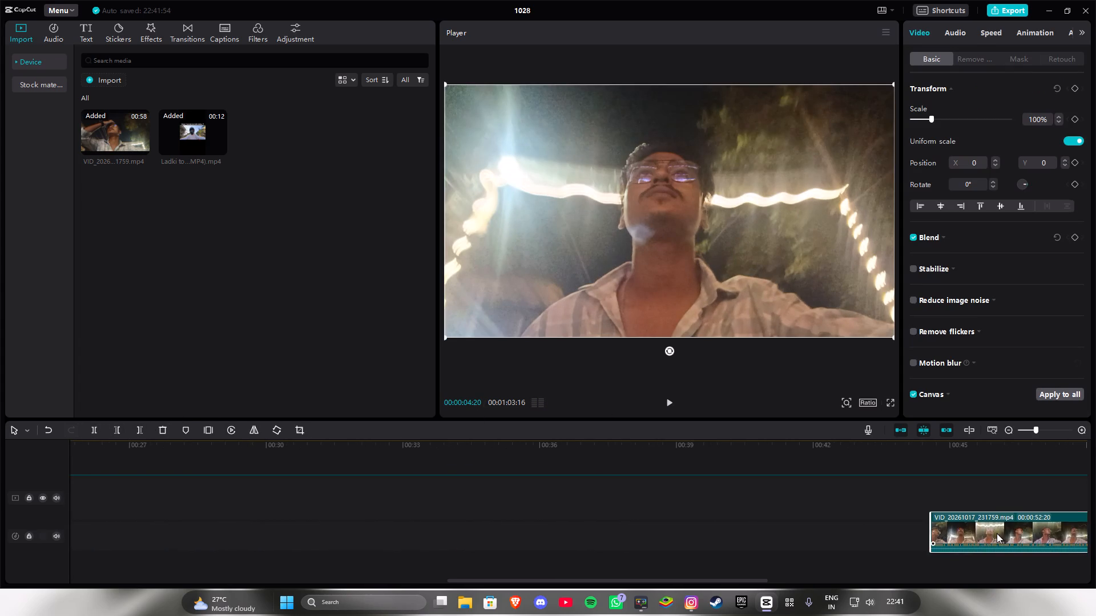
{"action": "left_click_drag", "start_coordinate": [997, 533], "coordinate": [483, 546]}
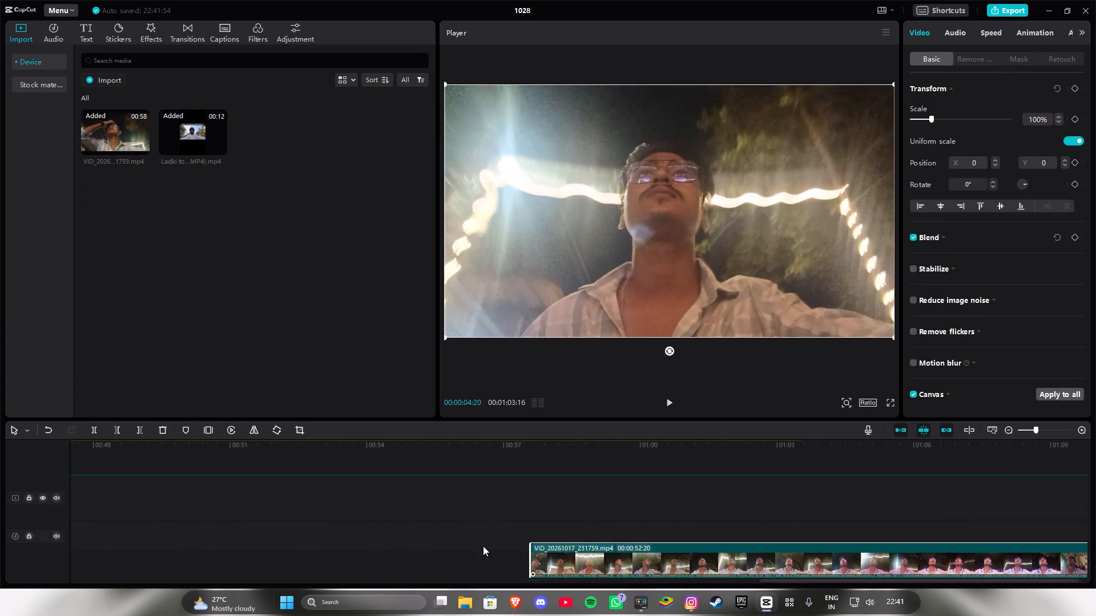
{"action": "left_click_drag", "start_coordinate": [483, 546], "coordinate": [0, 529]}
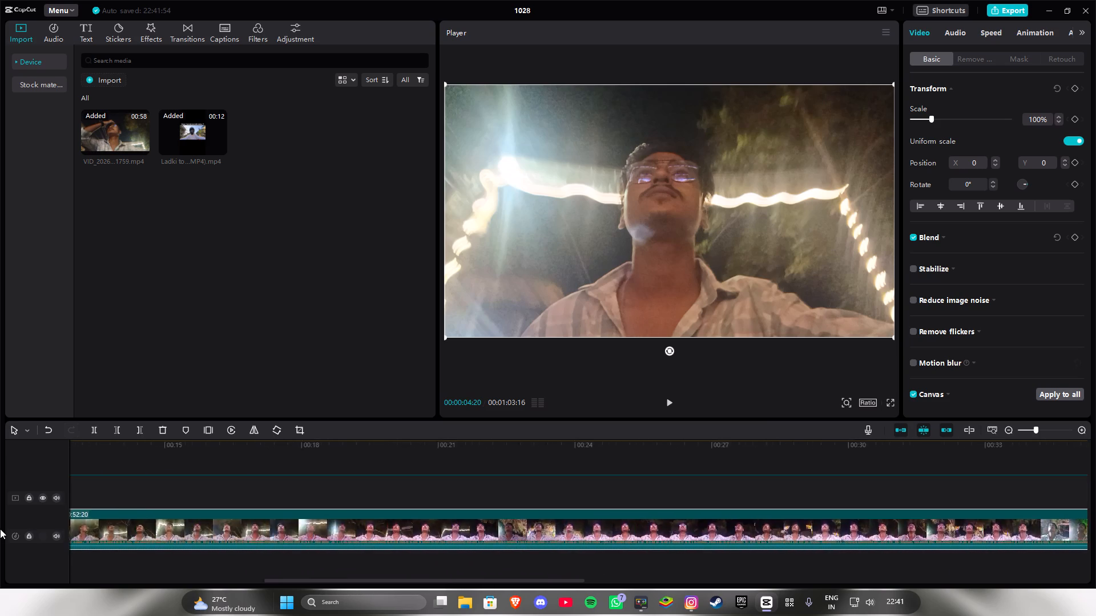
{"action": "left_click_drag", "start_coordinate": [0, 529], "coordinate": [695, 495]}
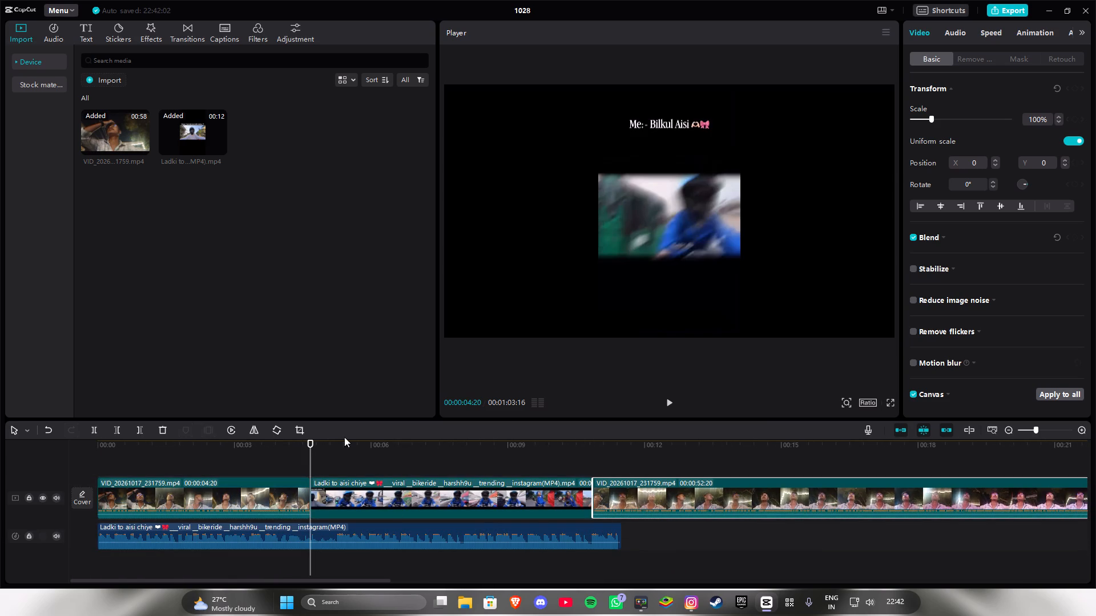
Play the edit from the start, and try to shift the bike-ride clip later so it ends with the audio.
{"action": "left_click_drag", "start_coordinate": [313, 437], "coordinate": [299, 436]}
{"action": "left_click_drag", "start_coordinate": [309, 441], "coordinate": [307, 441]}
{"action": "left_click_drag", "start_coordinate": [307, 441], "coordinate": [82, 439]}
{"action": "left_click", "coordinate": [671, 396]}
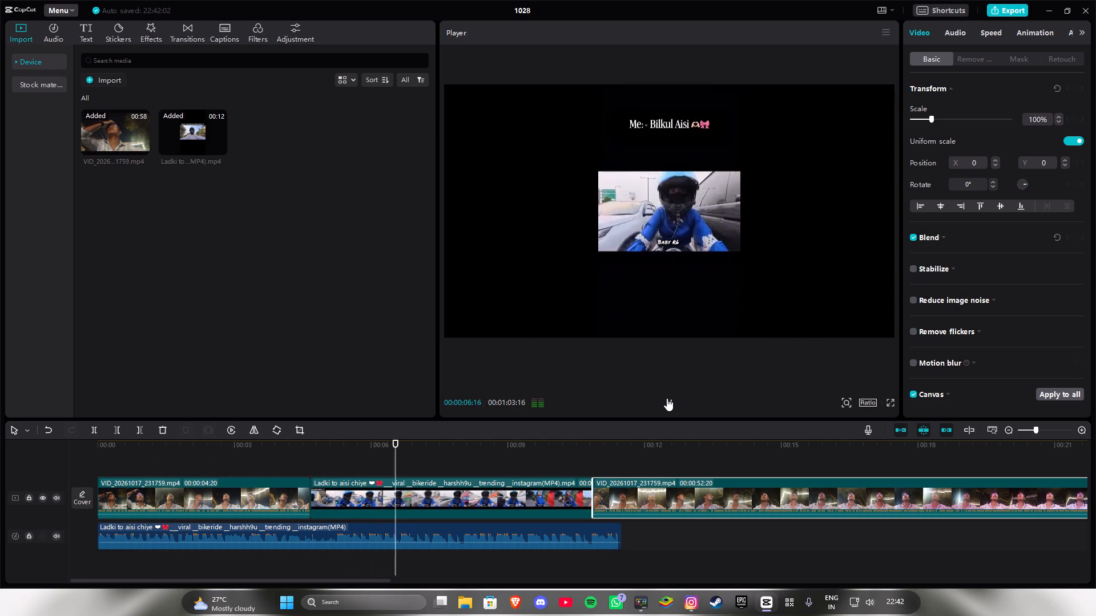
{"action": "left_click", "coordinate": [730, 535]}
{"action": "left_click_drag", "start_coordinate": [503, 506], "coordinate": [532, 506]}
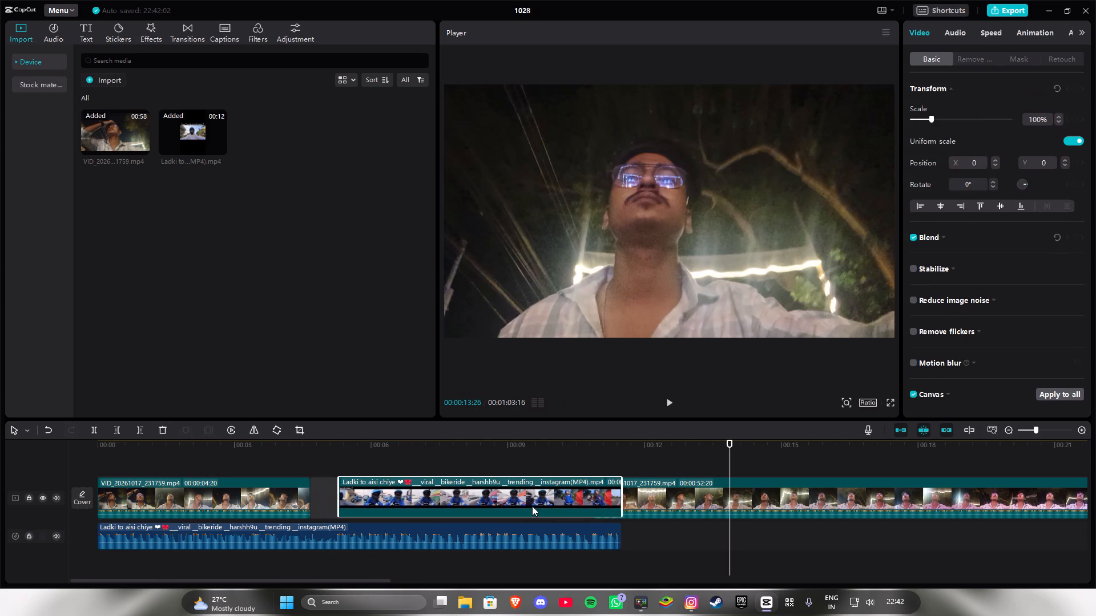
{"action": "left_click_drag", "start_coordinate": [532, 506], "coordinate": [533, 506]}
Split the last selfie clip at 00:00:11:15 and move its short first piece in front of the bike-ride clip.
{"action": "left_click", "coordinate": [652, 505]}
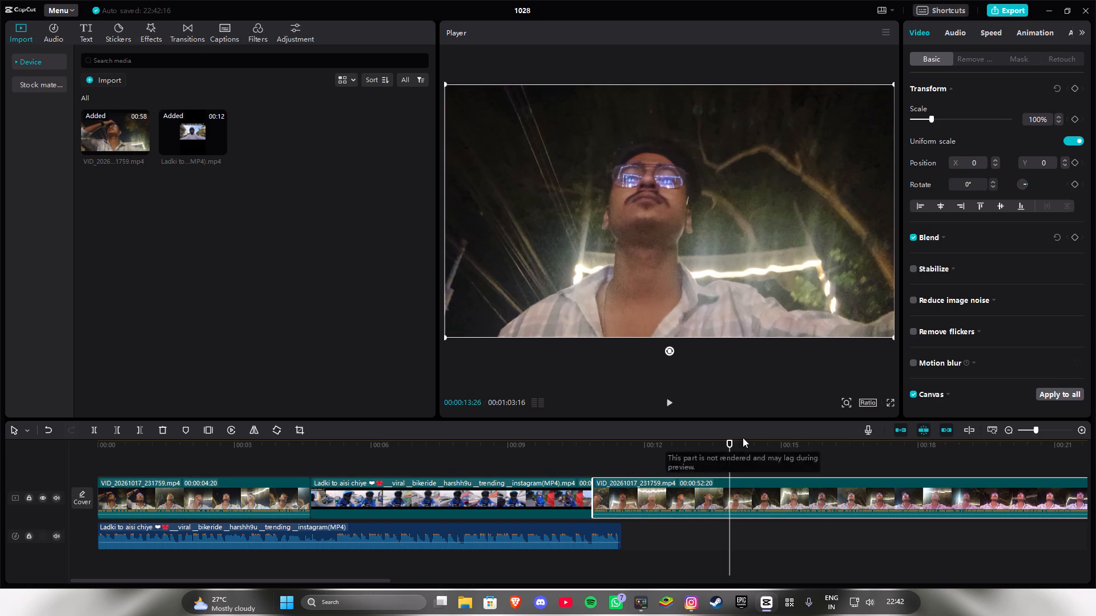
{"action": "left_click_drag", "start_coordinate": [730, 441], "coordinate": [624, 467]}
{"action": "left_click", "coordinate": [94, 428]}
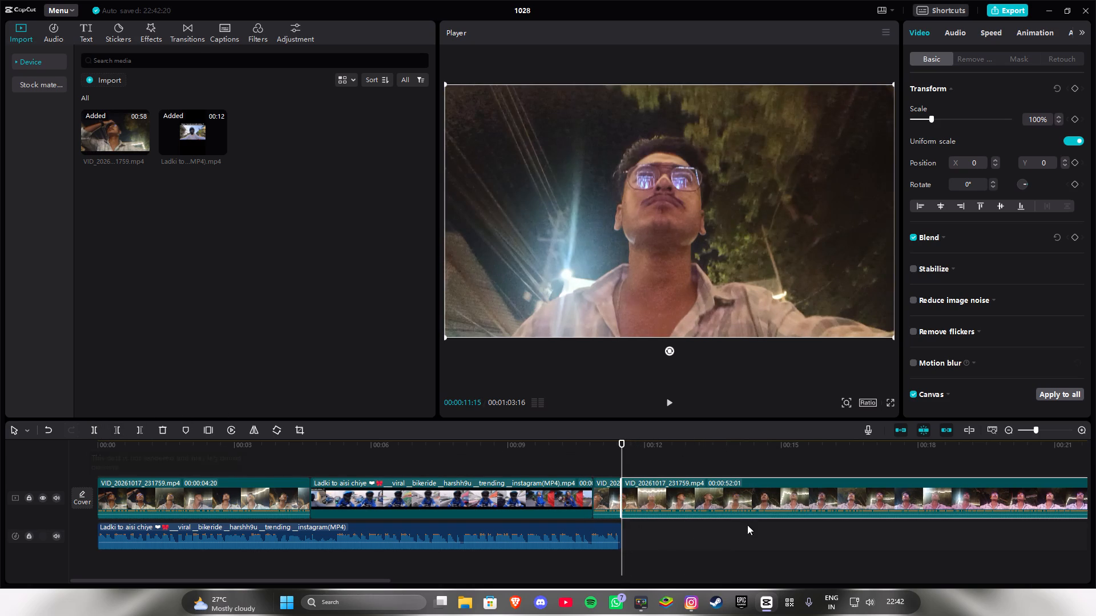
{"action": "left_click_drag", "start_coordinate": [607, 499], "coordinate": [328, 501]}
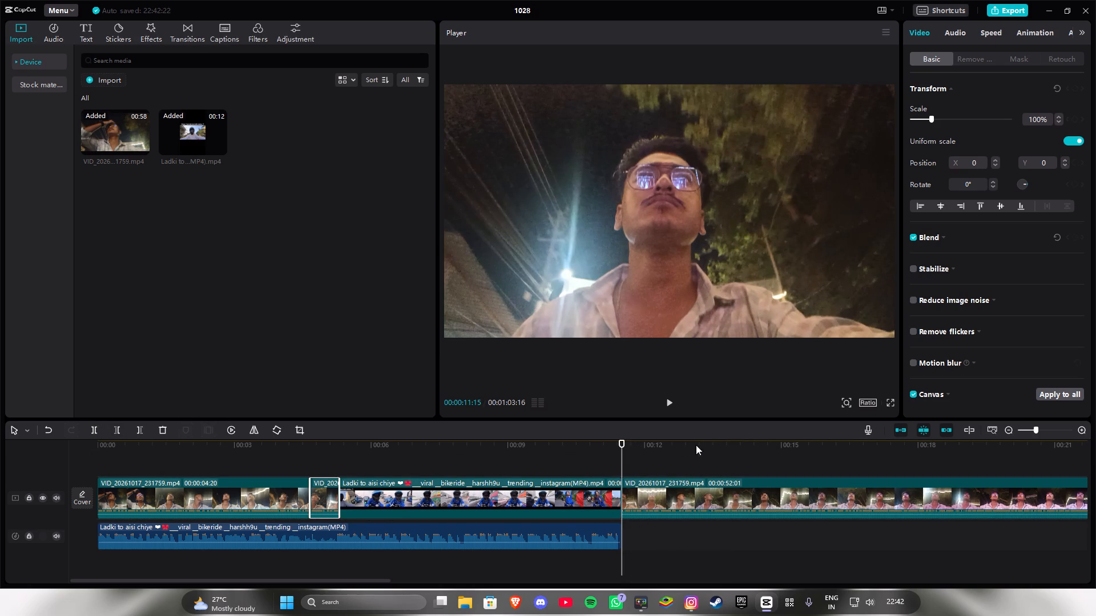
Play the timeline from the start to review the rearranged clips against the audio.
{"action": "left_click_drag", "start_coordinate": [620, 440], "coordinate": [51, 489]}
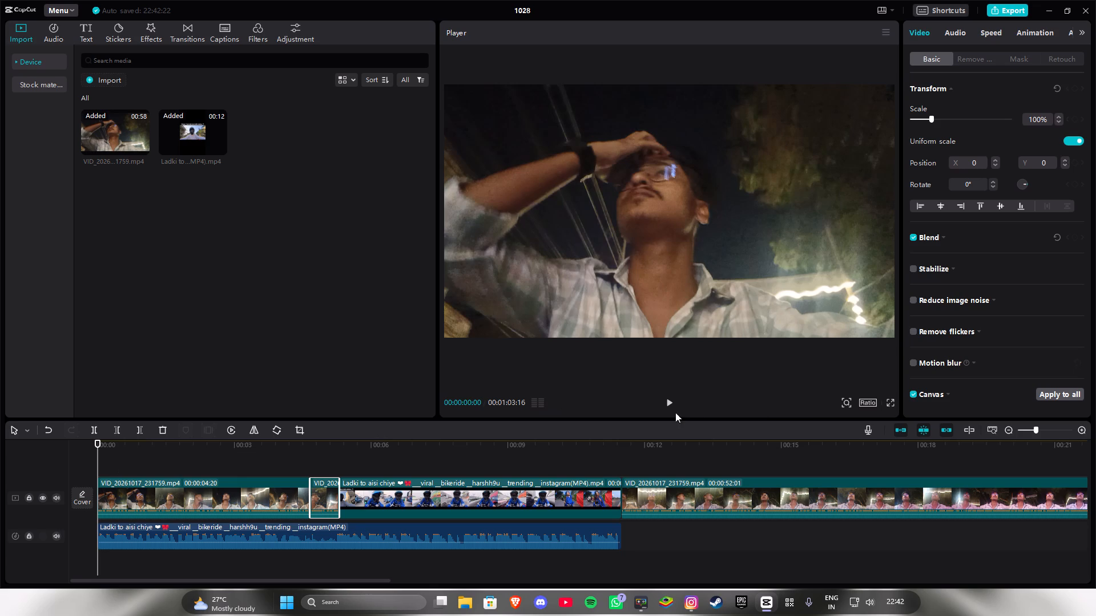
{"action": "left_click", "coordinate": [662, 403]}
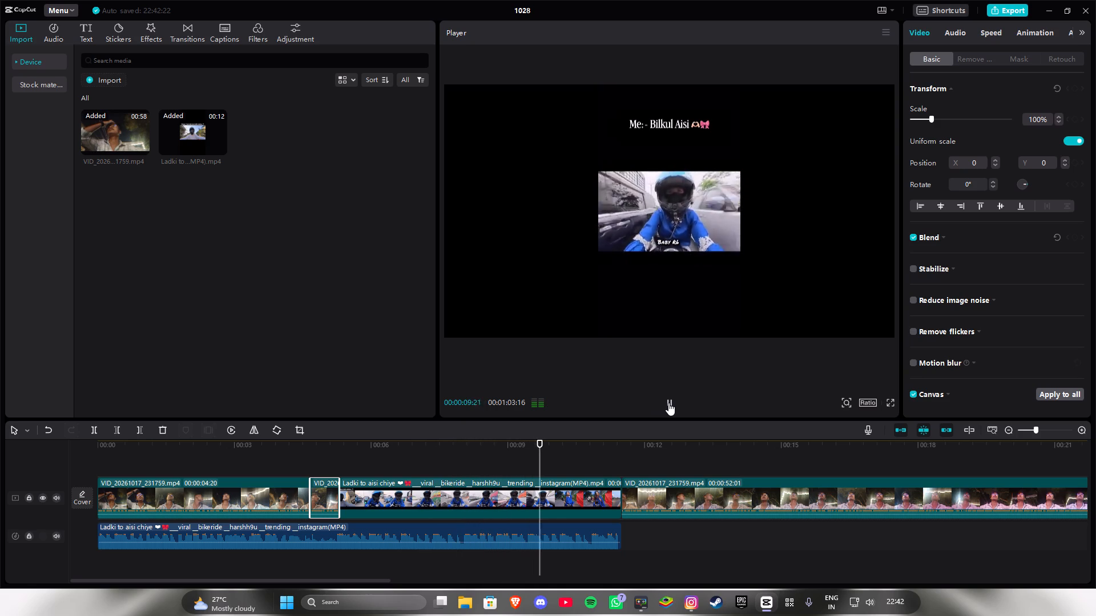
{"action": "left_click_drag", "start_coordinate": [308, 340], "coordinate": [308, 339]}
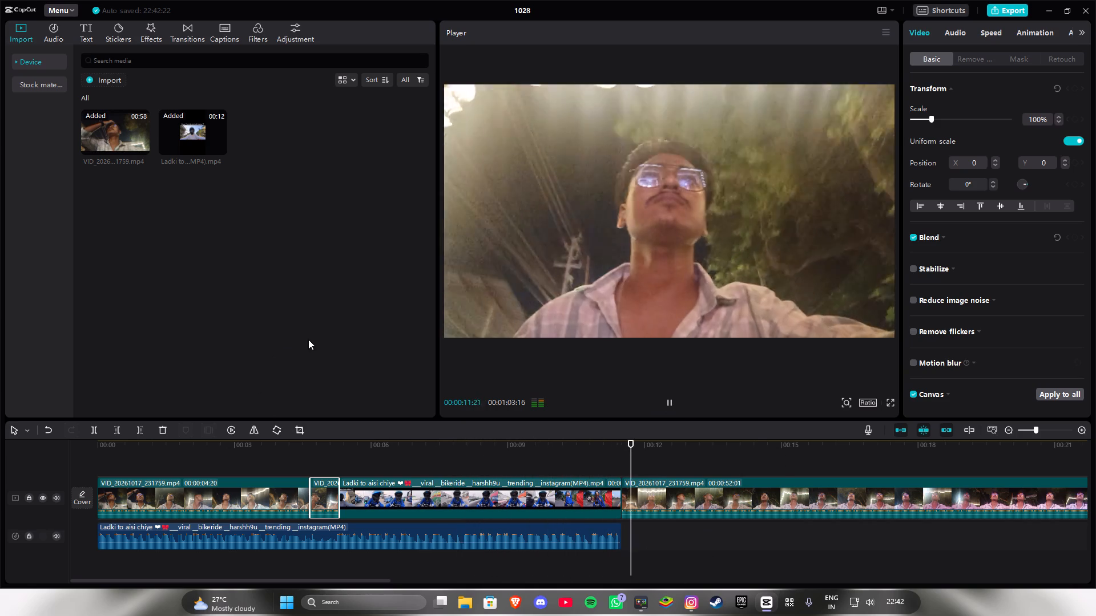
{"action": "left_click_drag", "start_coordinate": [308, 339], "coordinate": [296, 342]}
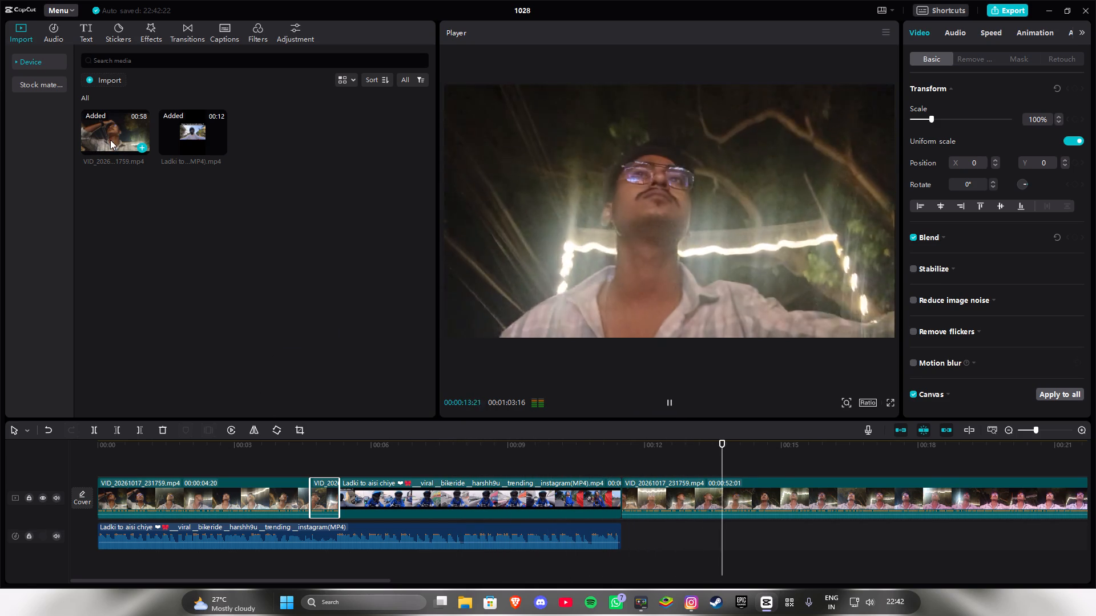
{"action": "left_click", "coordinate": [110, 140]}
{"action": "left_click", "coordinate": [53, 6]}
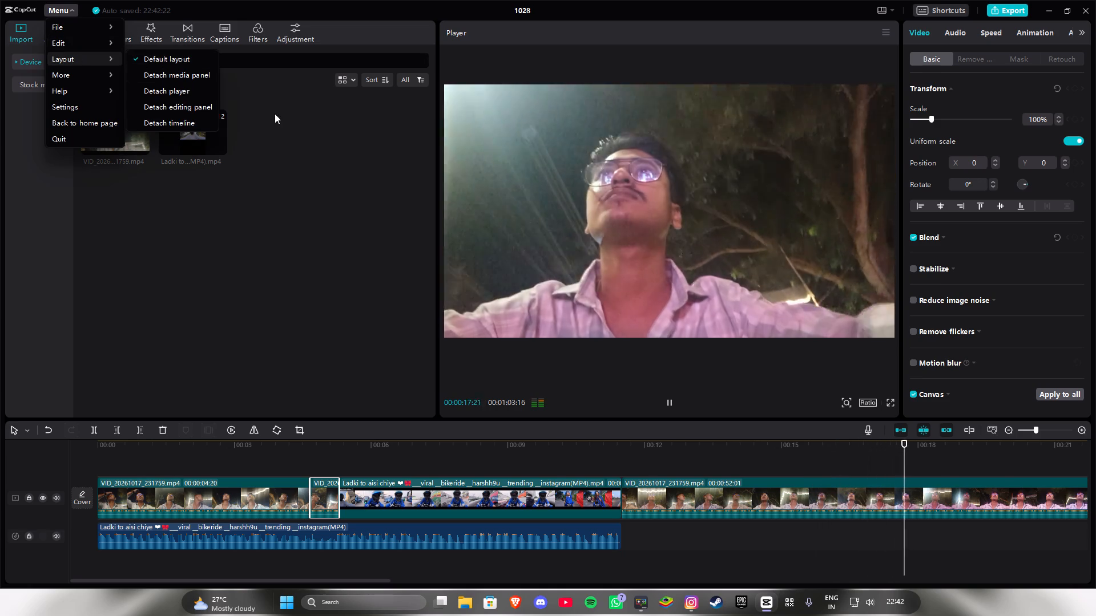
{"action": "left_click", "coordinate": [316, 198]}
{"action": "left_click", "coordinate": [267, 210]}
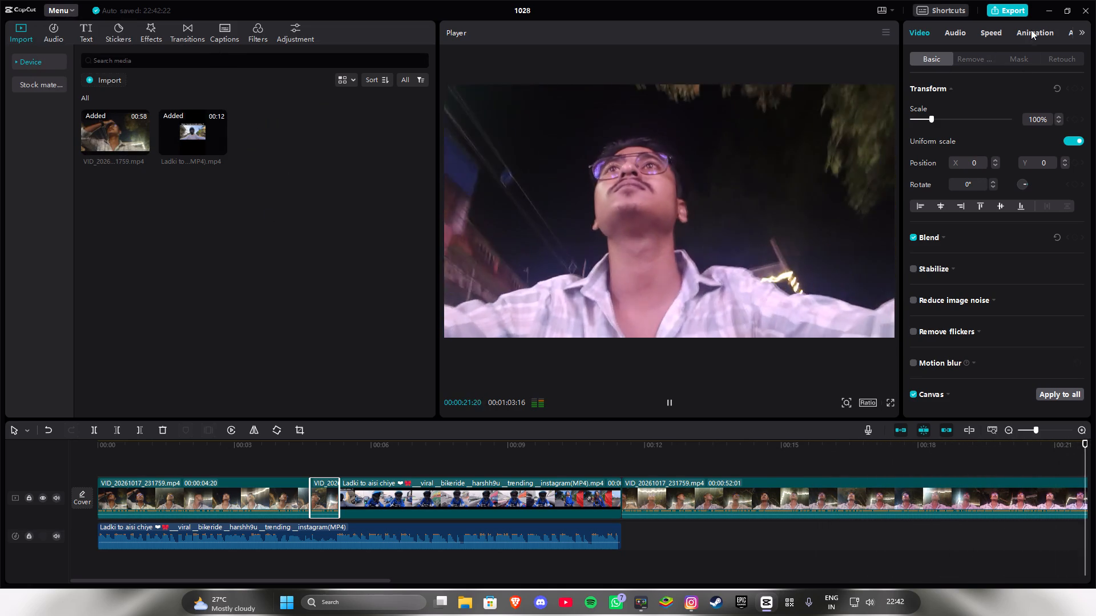
Close the open project and move project 1028 to the trash.
{"action": "left_click", "coordinate": [1086, 14]}
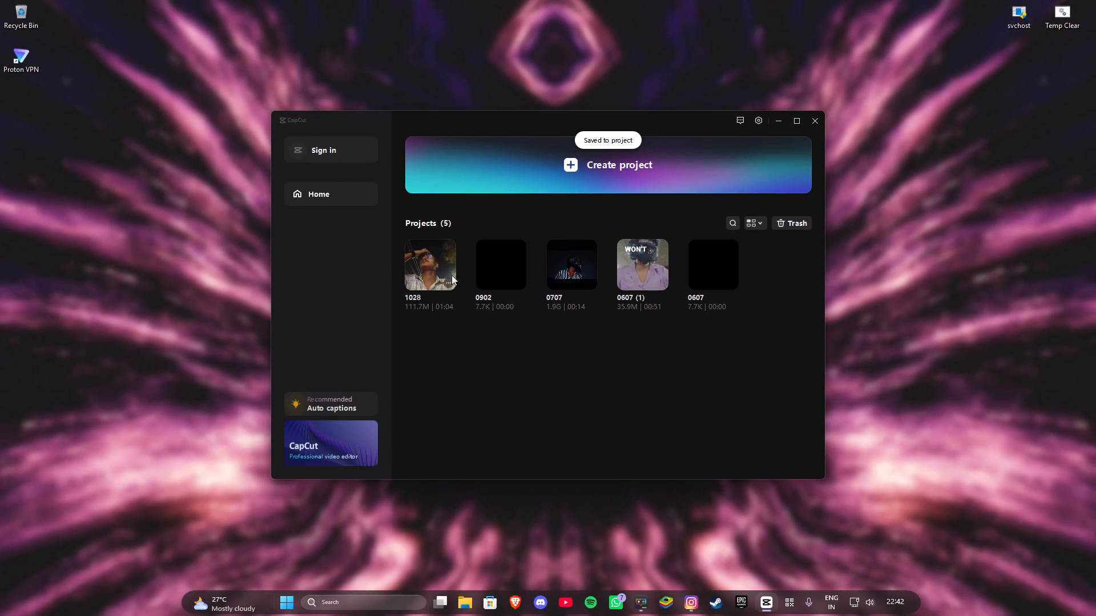
{"action": "left_click", "coordinate": [449, 282]}
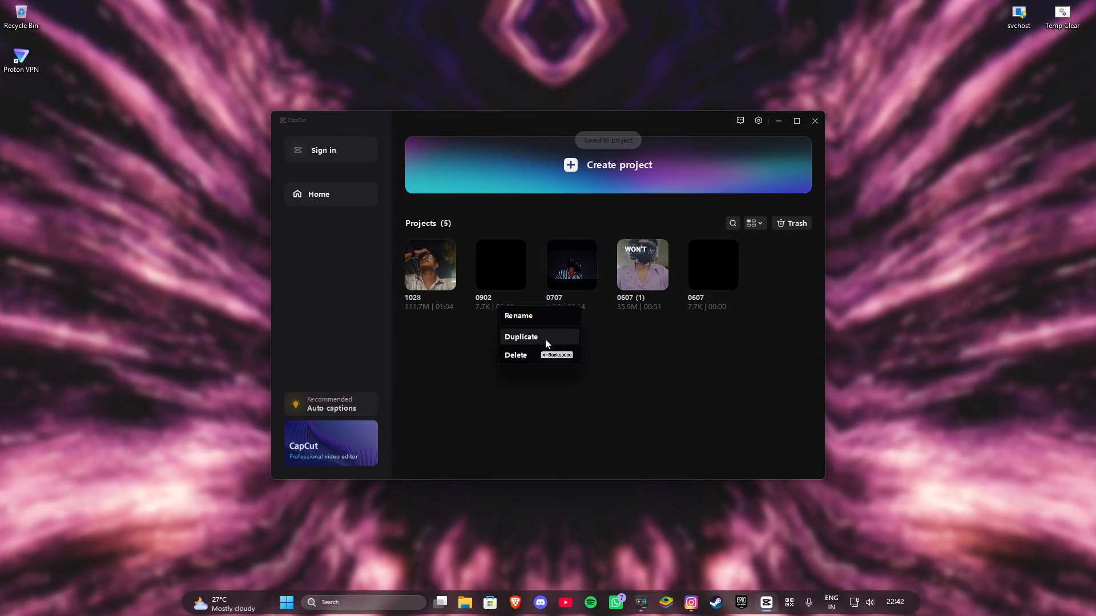
{"action": "left_click", "coordinate": [523, 359]}
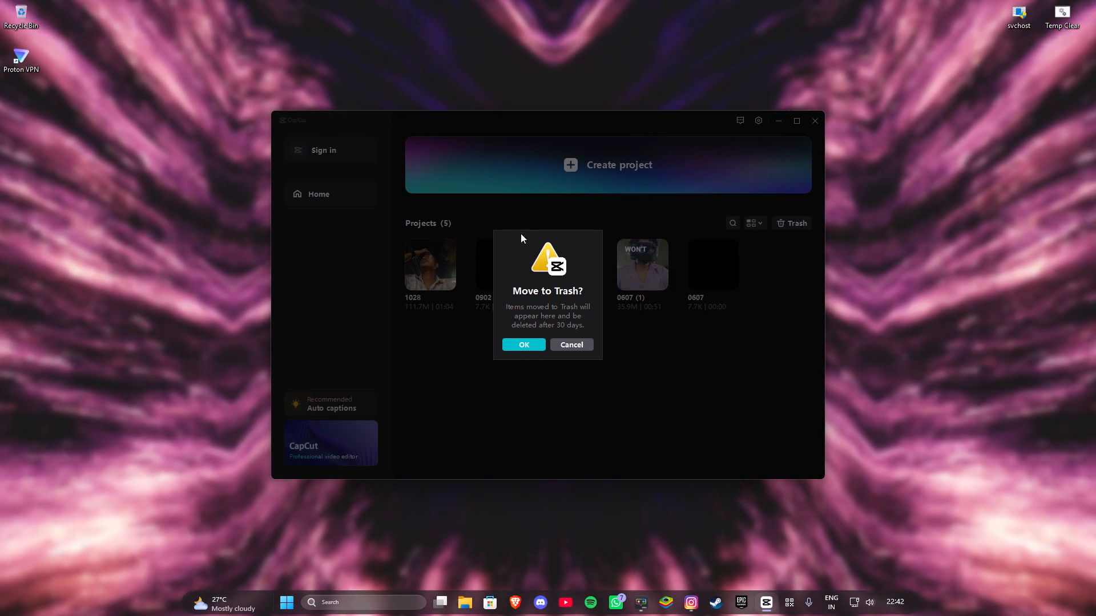
{"action": "left_click", "coordinate": [523, 343]}
Create a new project.
{"action": "left_click", "coordinate": [616, 159]}
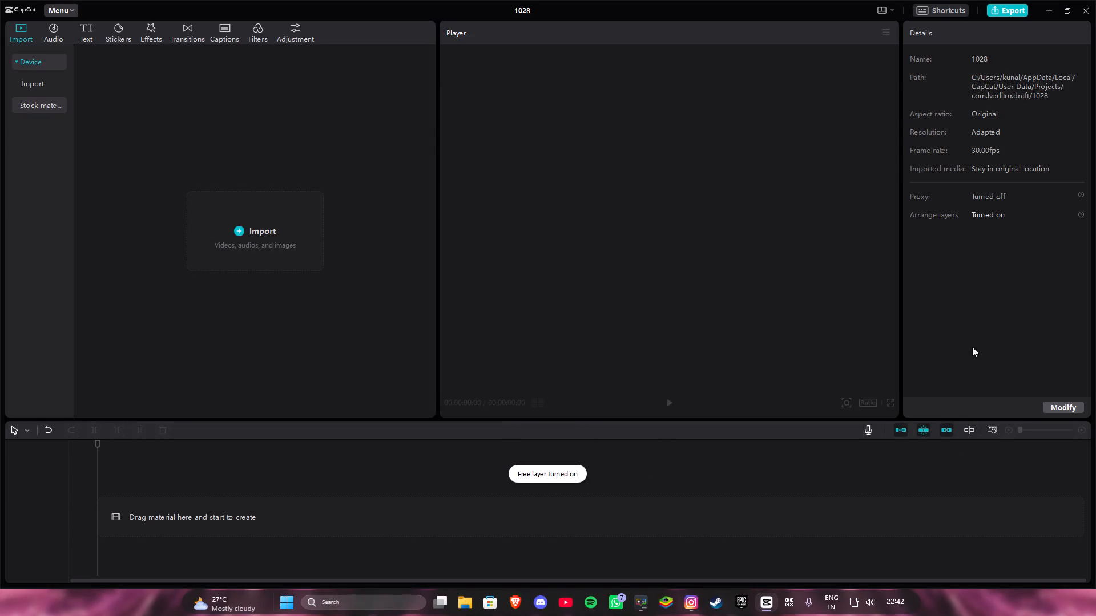
Set the new project's aspect ratio to 9:16, leaving the resolution, frame rate and color space at their defaults.
{"action": "left_click", "coordinate": [1074, 404]}
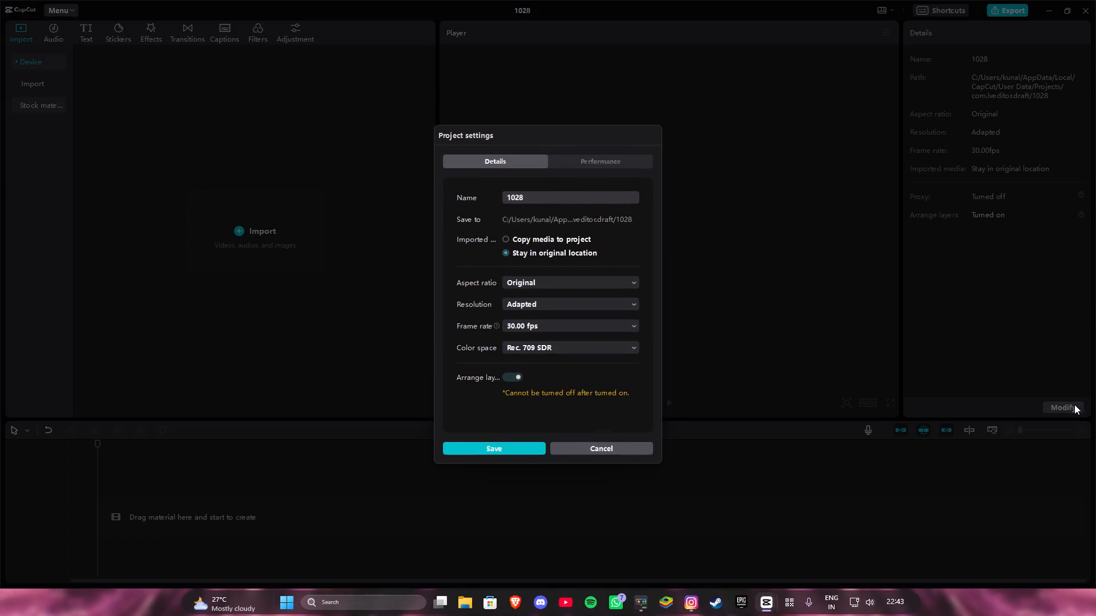
{"action": "left_click", "coordinate": [592, 158]}
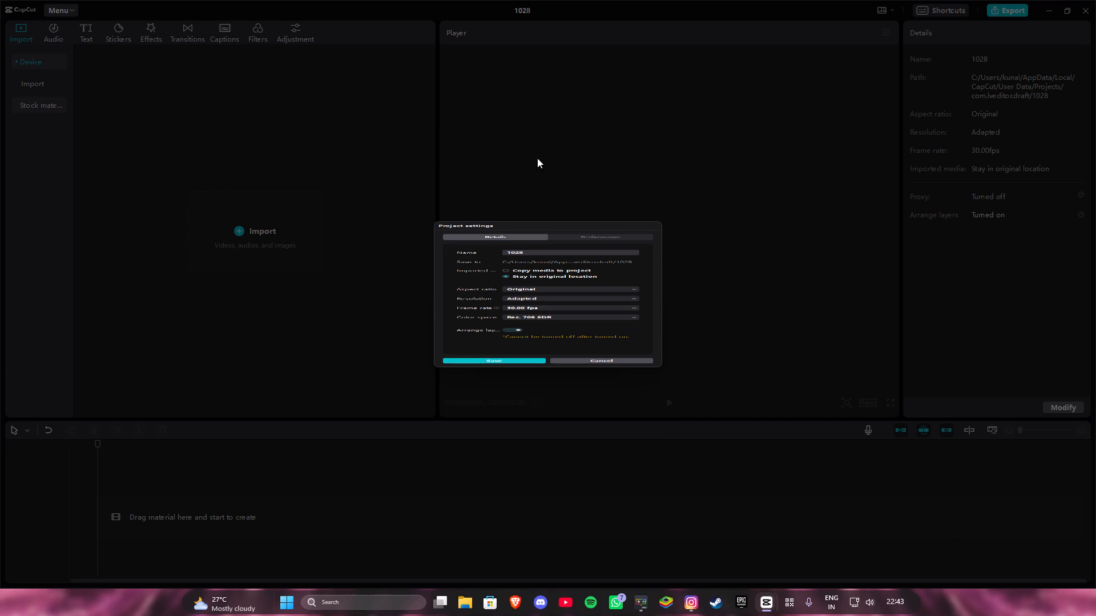
{"action": "left_click", "coordinate": [513, 253]}
{"action": "left_click", "coordinate": [577, 279]}
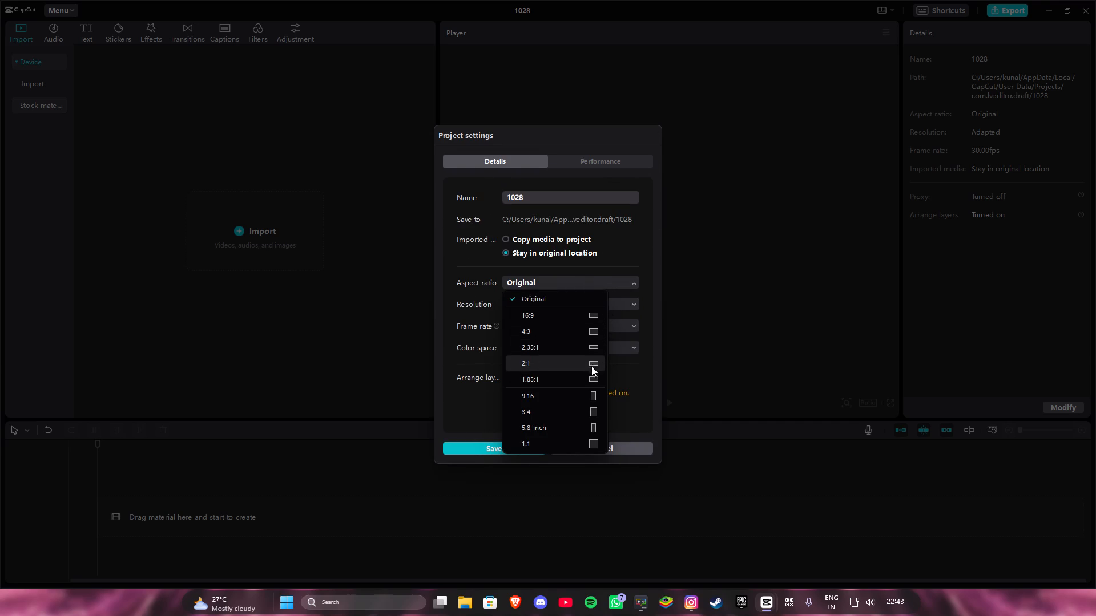
{"action": "left_click", "coordinate": [594, 407]}
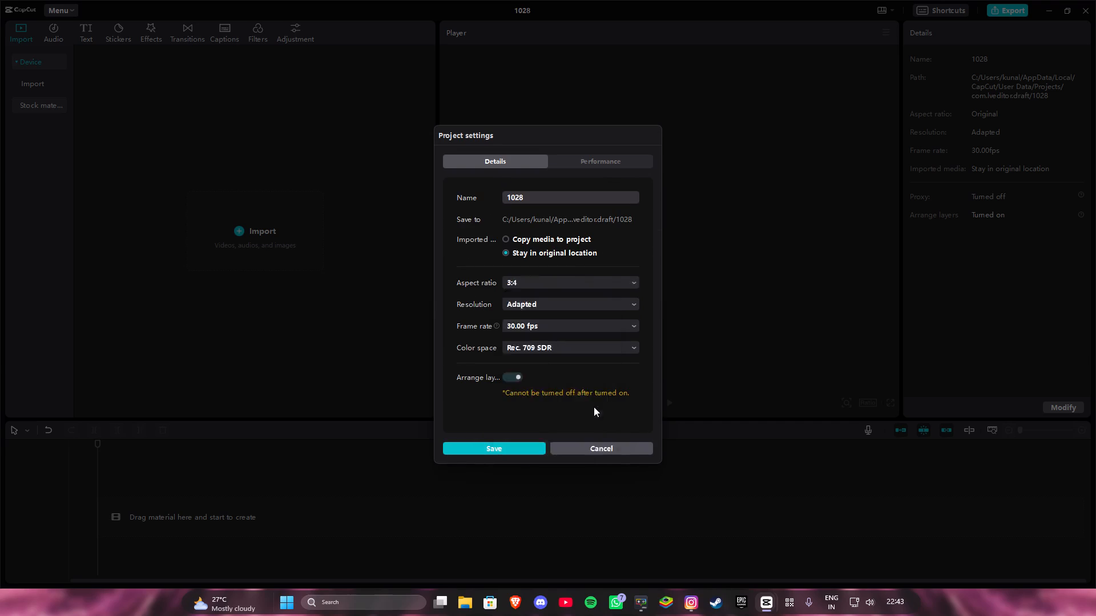
{"action": "left_click", "coordinate": [552, 286]}
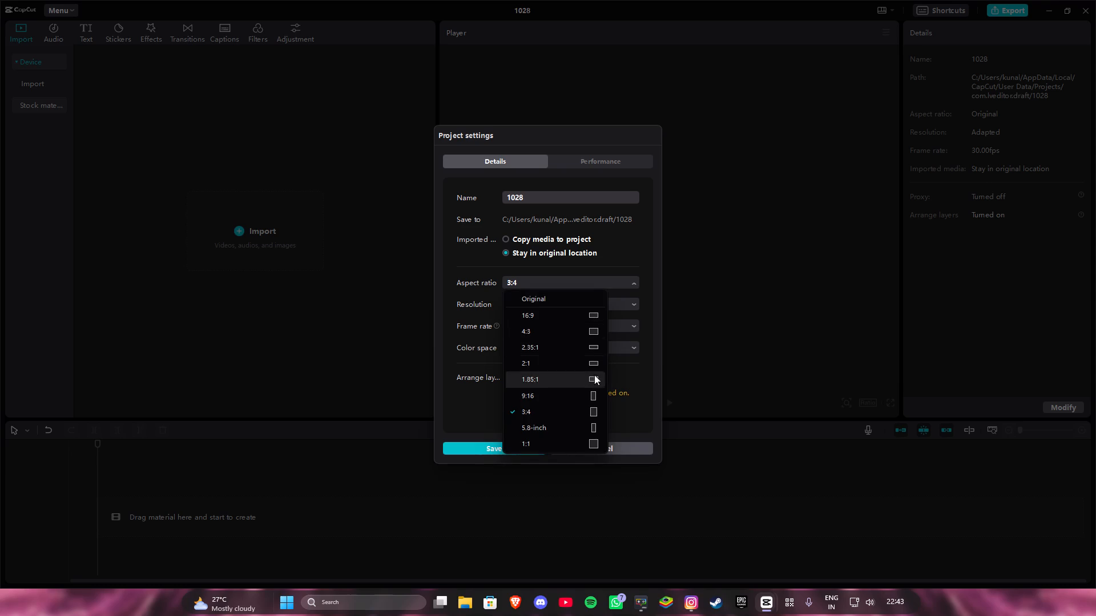
{"action": "left_click", "coordinate": [594, 392]}
{"action": "left_click", "coordinate": [535, 307]}
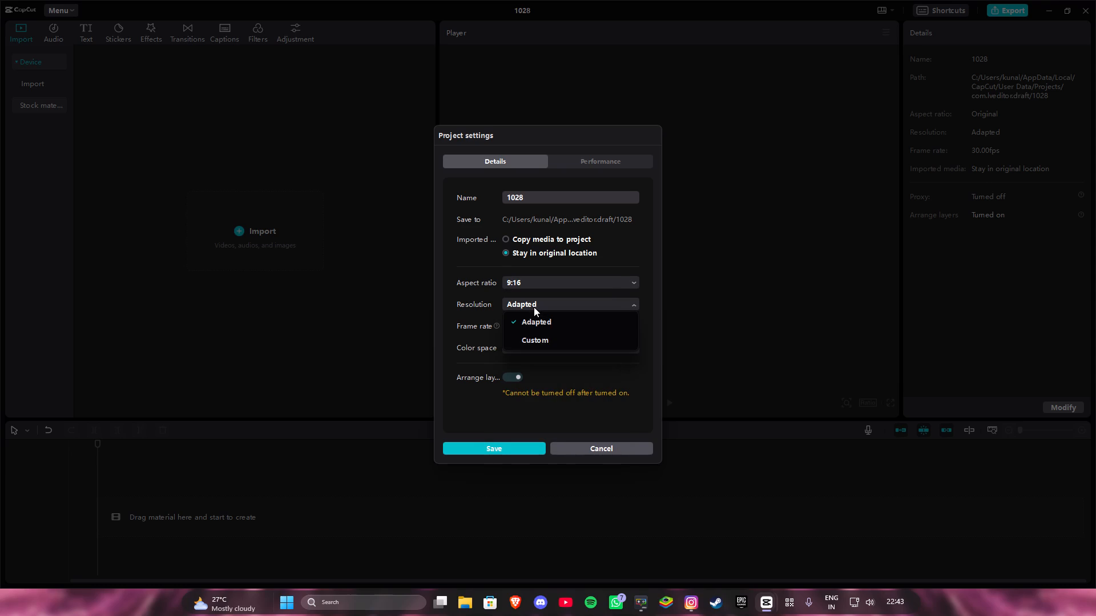
{"action": "left_click", "coordinate": [534, 307]}
{"action": "left_click", "coordinate": [569, 327]}
{"action": "left_click", "coordinate": [569, 327]}
{"action": "left_click", "coordinate": [562, 354]}
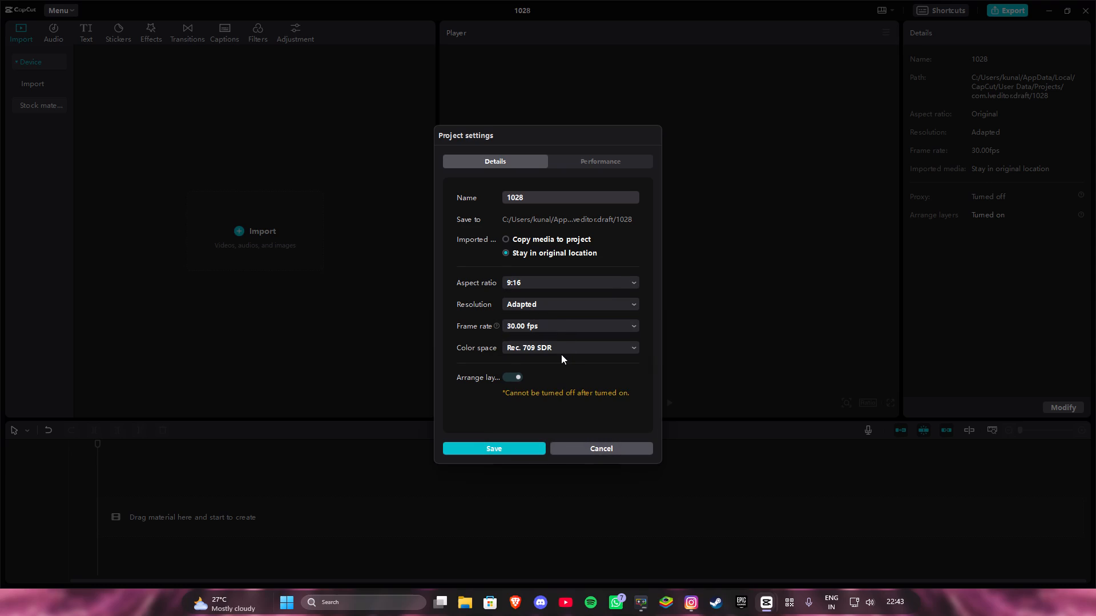
{"action": "left_click", "coordinate": [547, 346]}
{"action": "left_click", "coordinate": [547, 346]}
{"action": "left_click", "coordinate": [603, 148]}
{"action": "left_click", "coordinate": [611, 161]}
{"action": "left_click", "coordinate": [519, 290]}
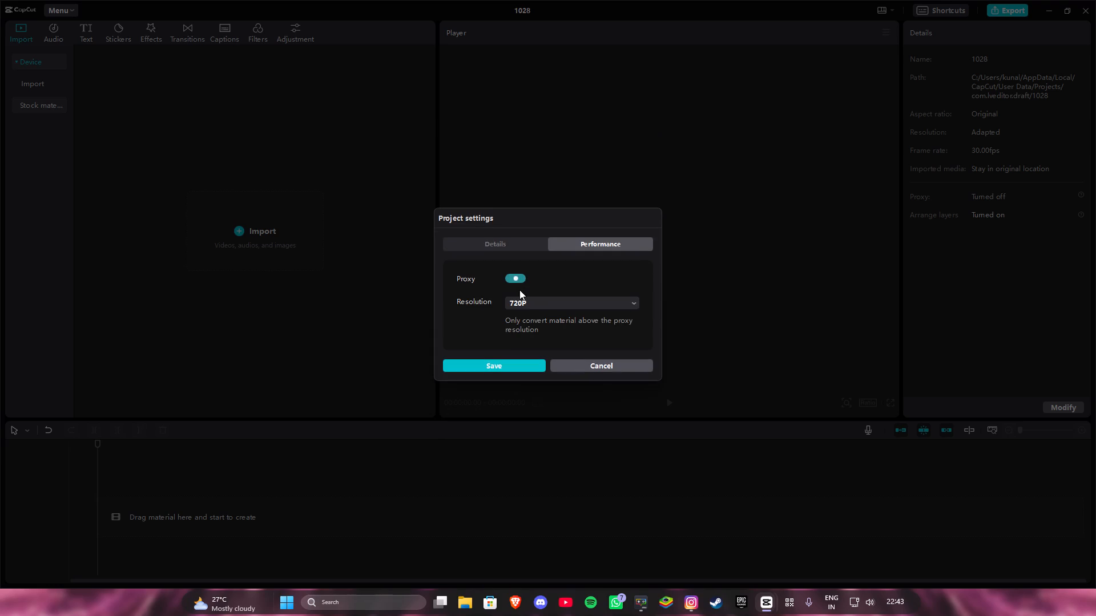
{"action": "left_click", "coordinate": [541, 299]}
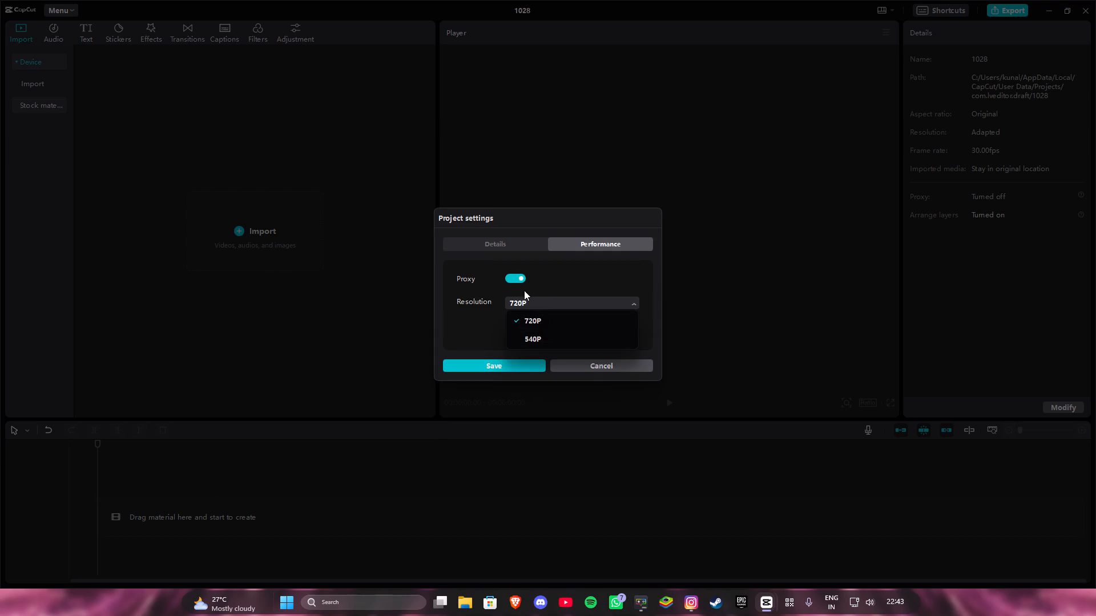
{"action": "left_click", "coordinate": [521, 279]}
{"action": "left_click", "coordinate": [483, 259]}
Save the project settings.
{"action": "scroll", "coordinate": [559, 302], "scroll_direction": "down", "scroll_amount": 2}
{"action": "left_click", "coordinate": [511, 443]}
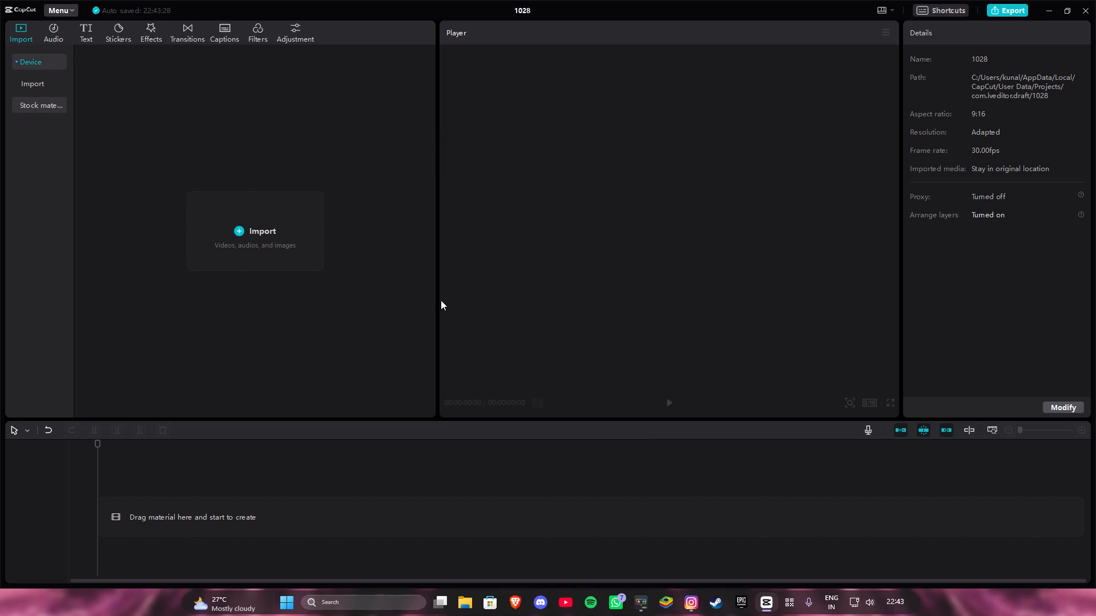
Import the "Ladki to aisi chiye" bike-ride video from the "vedio &adio" folder.
{"action": "left_click", "coordinate": [324, 238]}
{"action": "left_click", "coordinate": [285, 226]}
{"action": "left_click", "coordinate": [151, 117]}
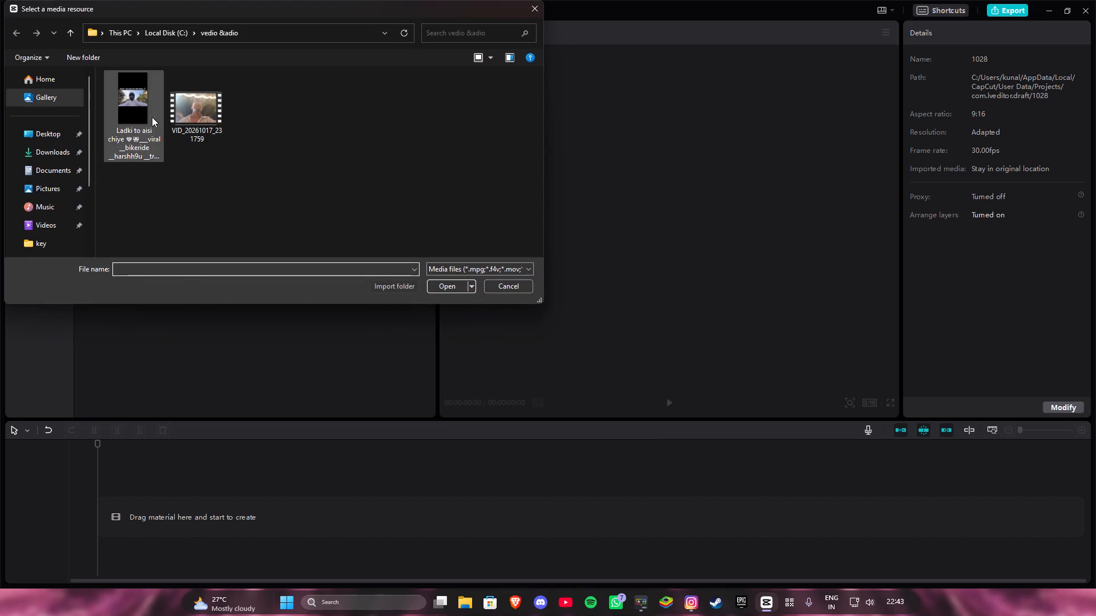
{"action": "left_click", "coordinate": [447, 280]}
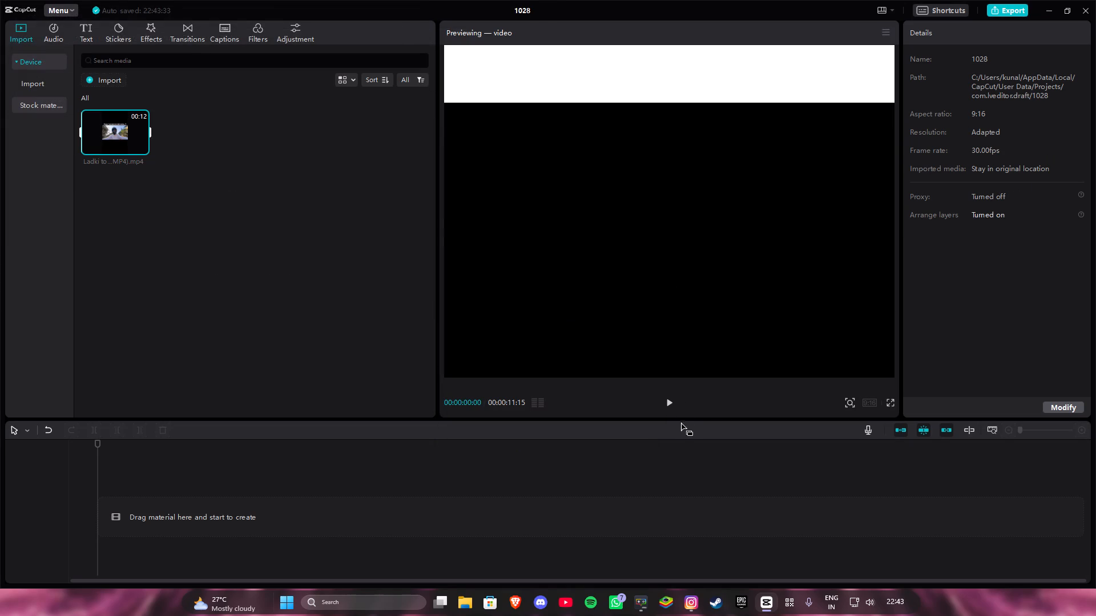
Place the imported bike-ride clip at the very start of the timeline.
{"action": "left_click_drag", "start_coordinate": [136, 123], "coordinate": [106, 515]}
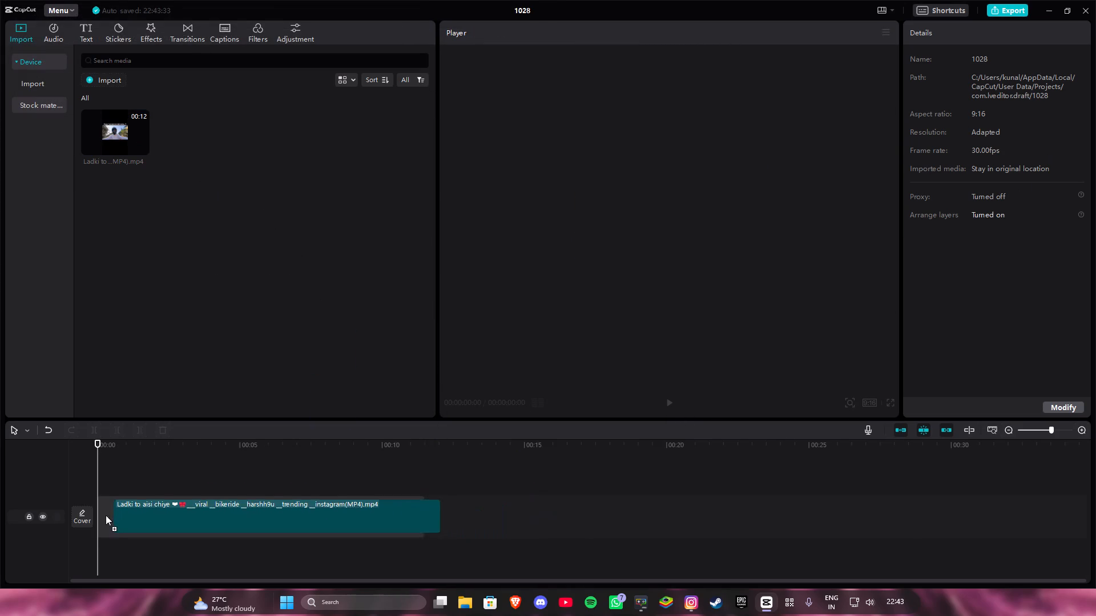
{"action": "left_click_drag", "start_coordinate": [106, 515], "coordinate": [94, 512]}
Extract the audio from the bike-ride clip onto its own track.
{"action": "right_click", "coordinate": [139, 515]}
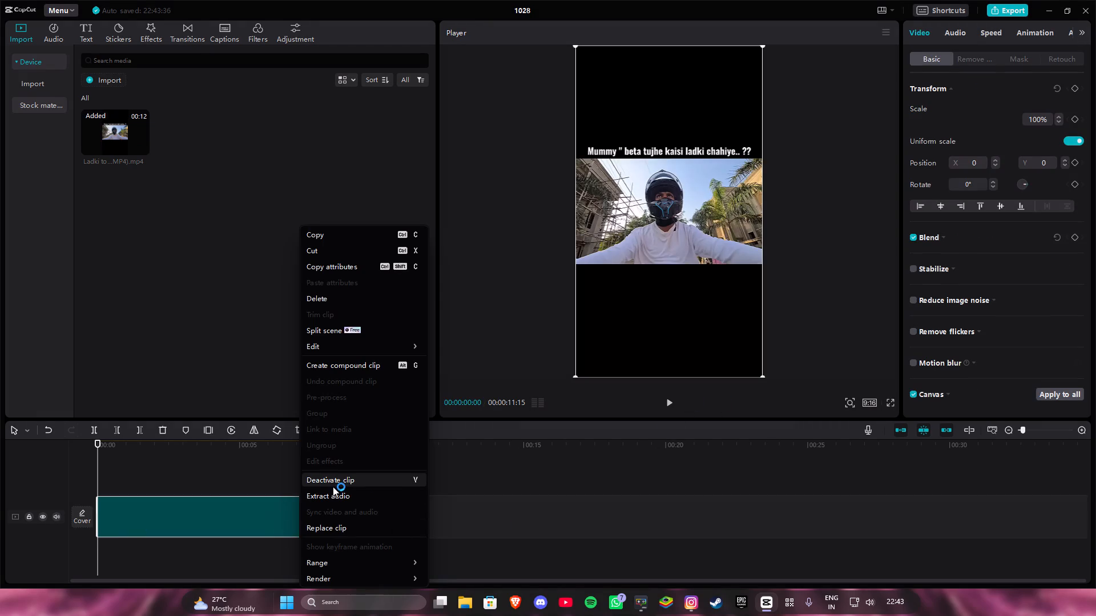
{"action": "left_click", "coordinate": [332, 495]}
{"action": "left_click", "coordinate": [641, 608]}
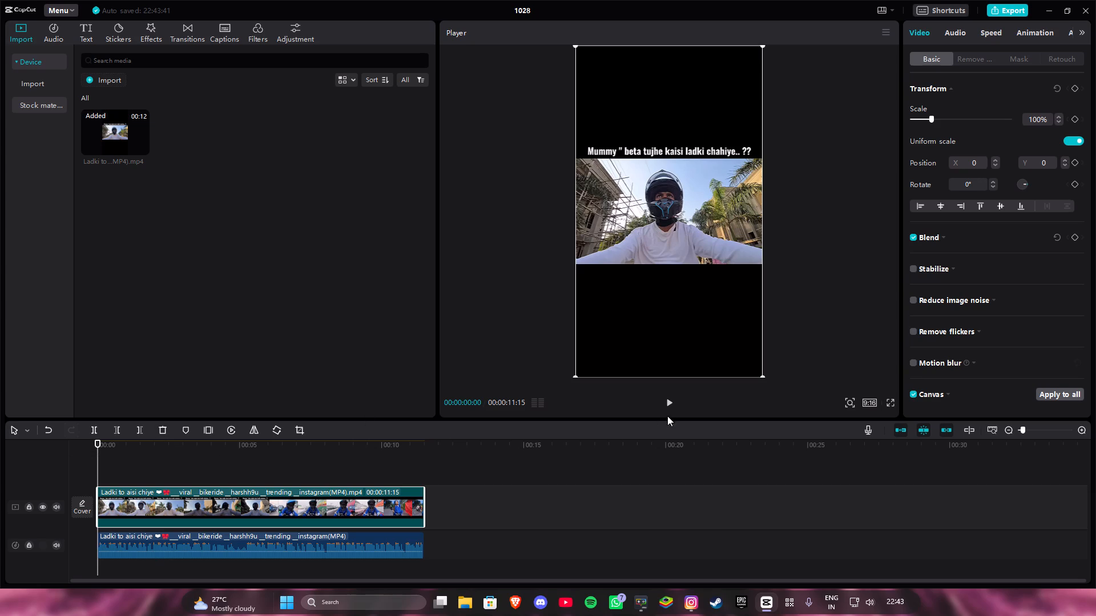
Play and scrub through the bike-ride clip to examine its opening, scene changes and ending.
{"action": "left_click", "coordinate": [669, 403]}
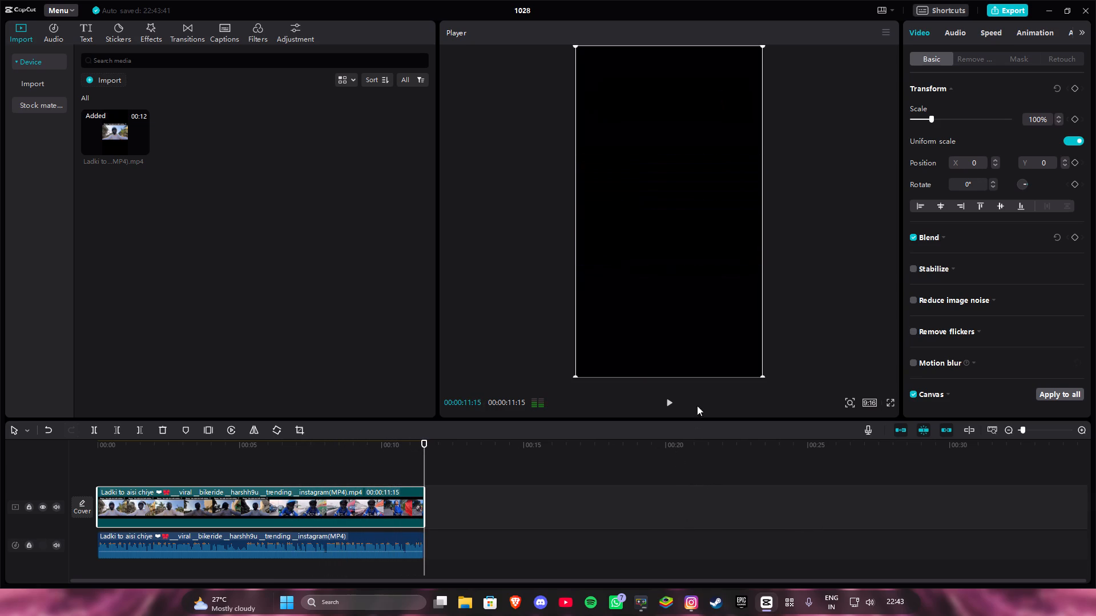
{"action": "left_click_drag", "start_coordinate": [424, 440], "coordinate": [420, 440]}
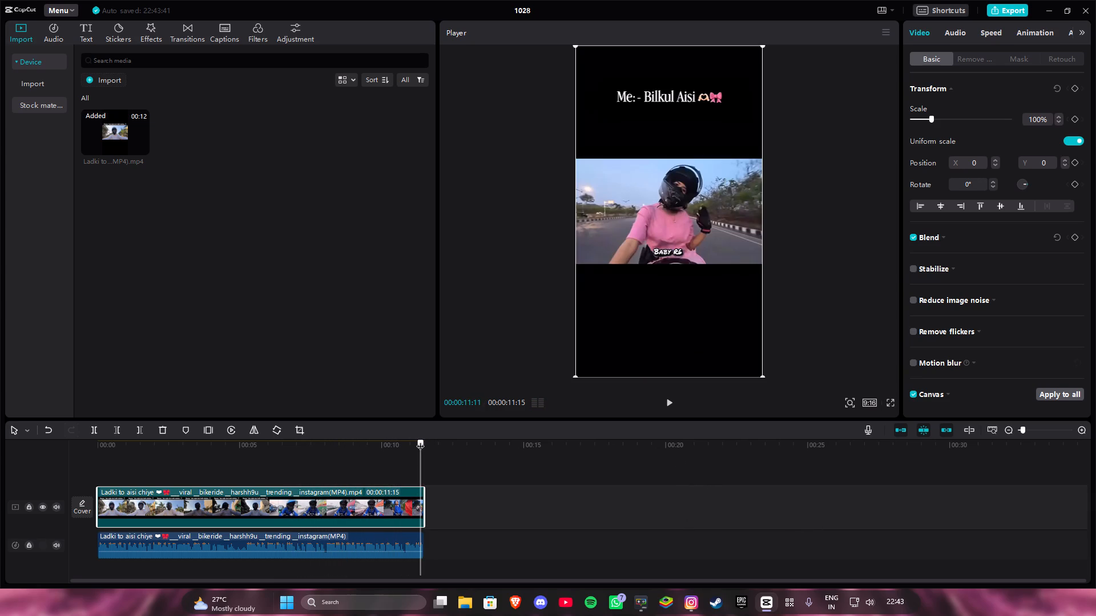
{"action": "left_click_drag", "start_coordinate": [420, 440], "coordinate": [419, 440]}
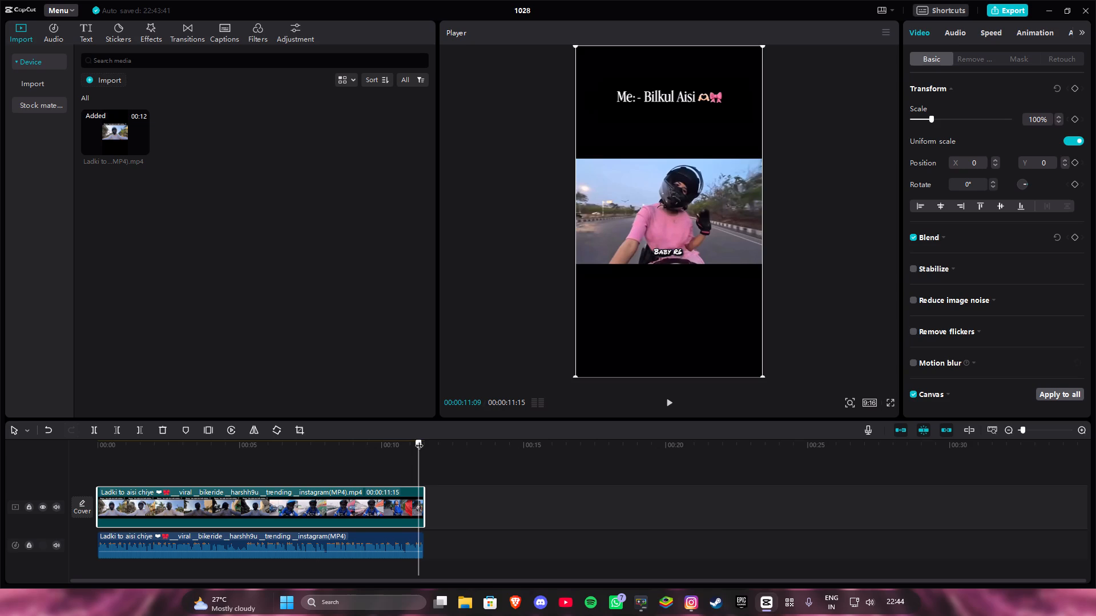
{"action": "left_click_drag", "start_coordinate": [419, 440], "coordinate": [115, 454]}
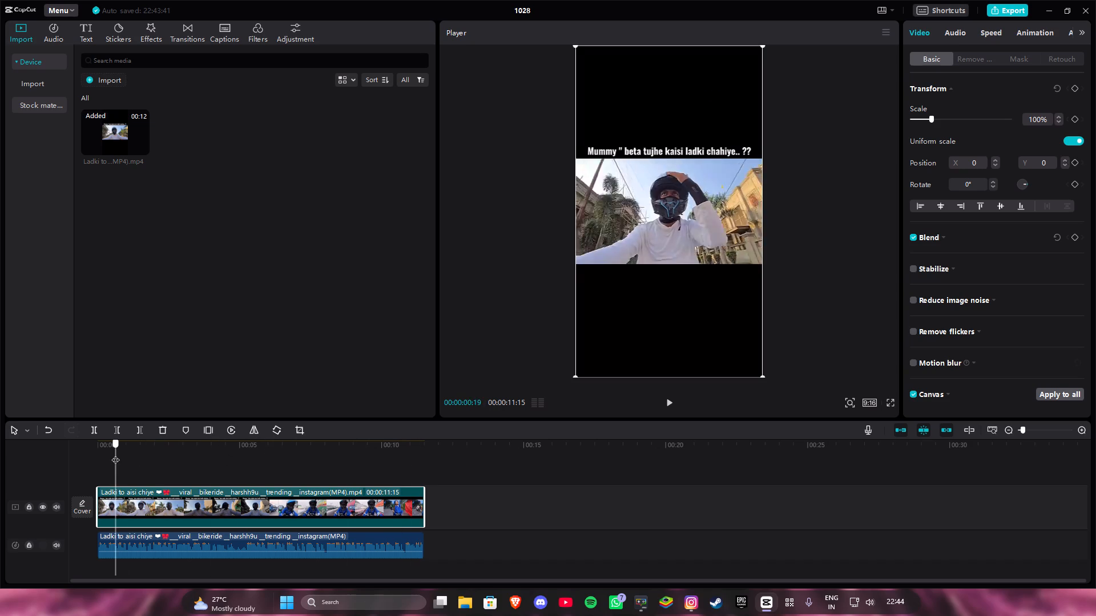
{"action": "left_click_drag", "start_coordinate": [115, 454], "coordinate": [66, 457]}
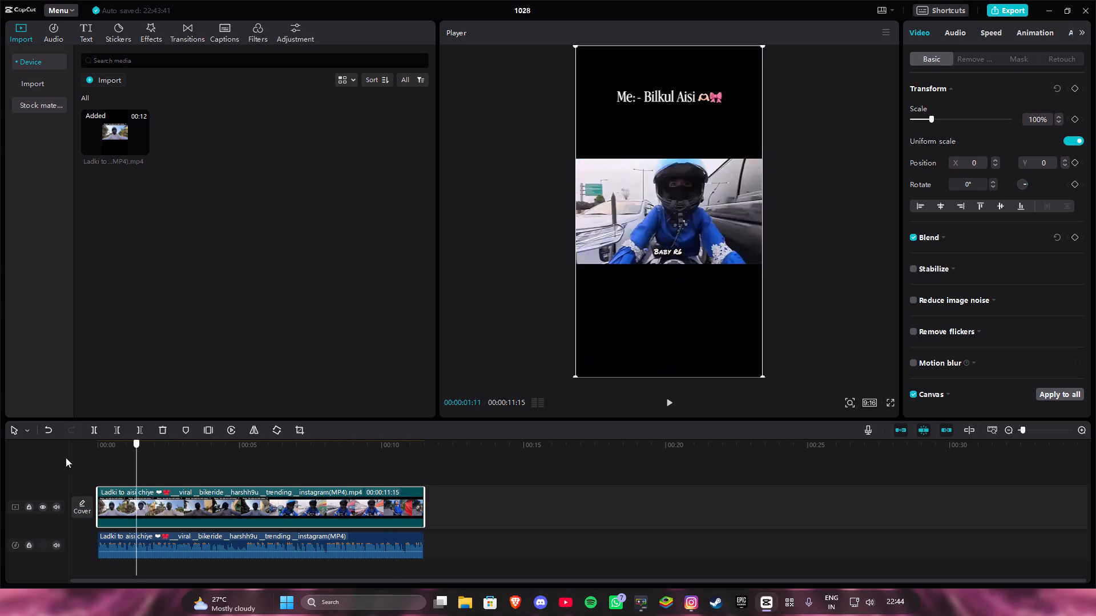
{"action": "left_click_drag", "start_coordinate": [66, 457], "coordinate": [5, 457]}
{"action": "left_click", "coordinate": [665, 402]}
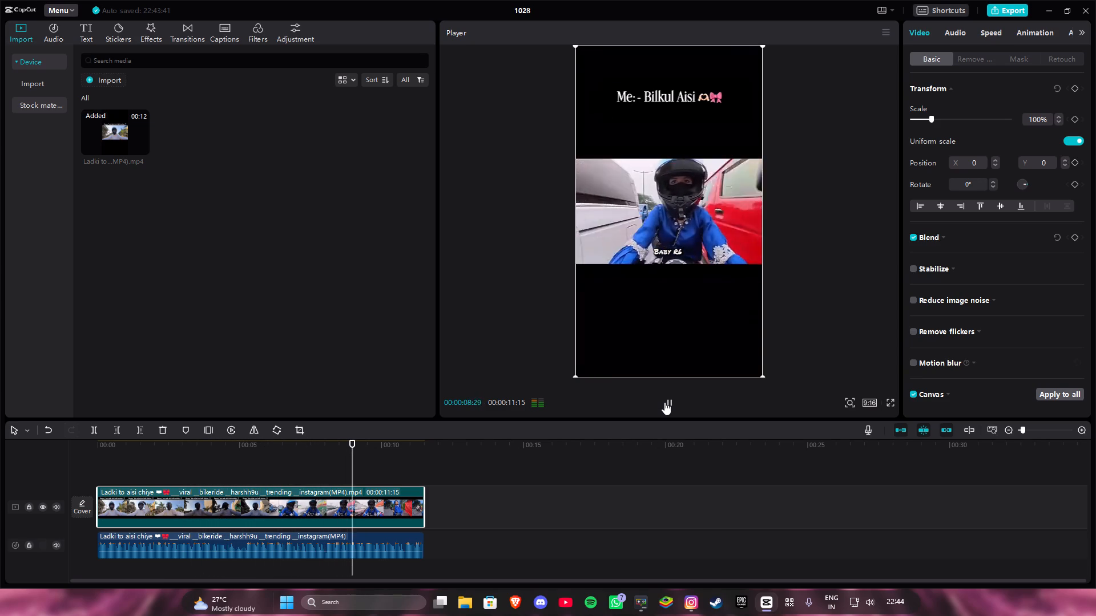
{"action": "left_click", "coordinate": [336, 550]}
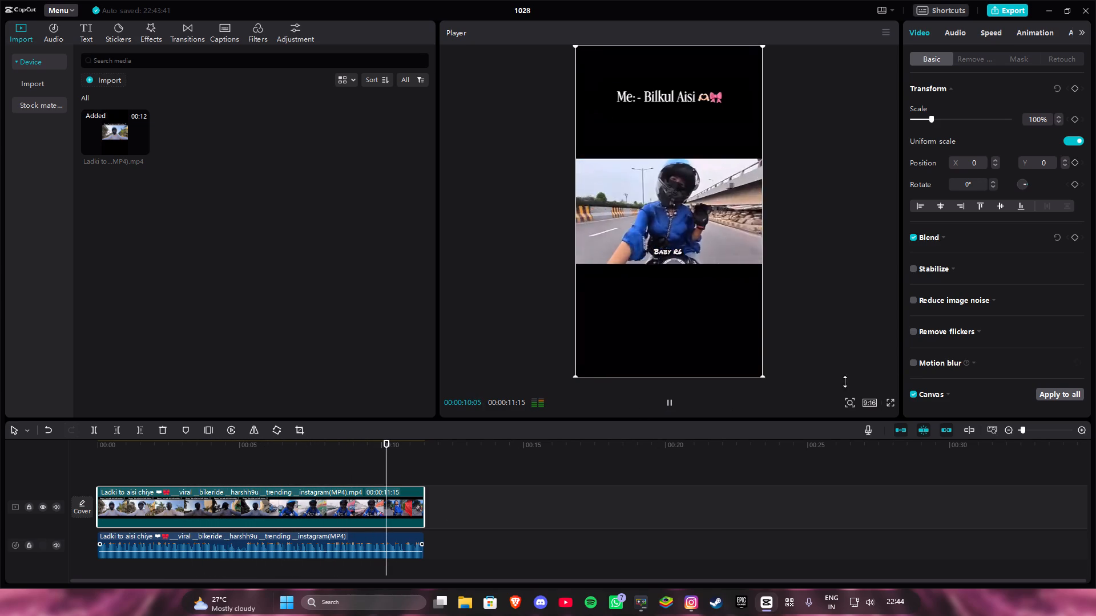
{"action": "left_click", "coordinate": [686, 606]}
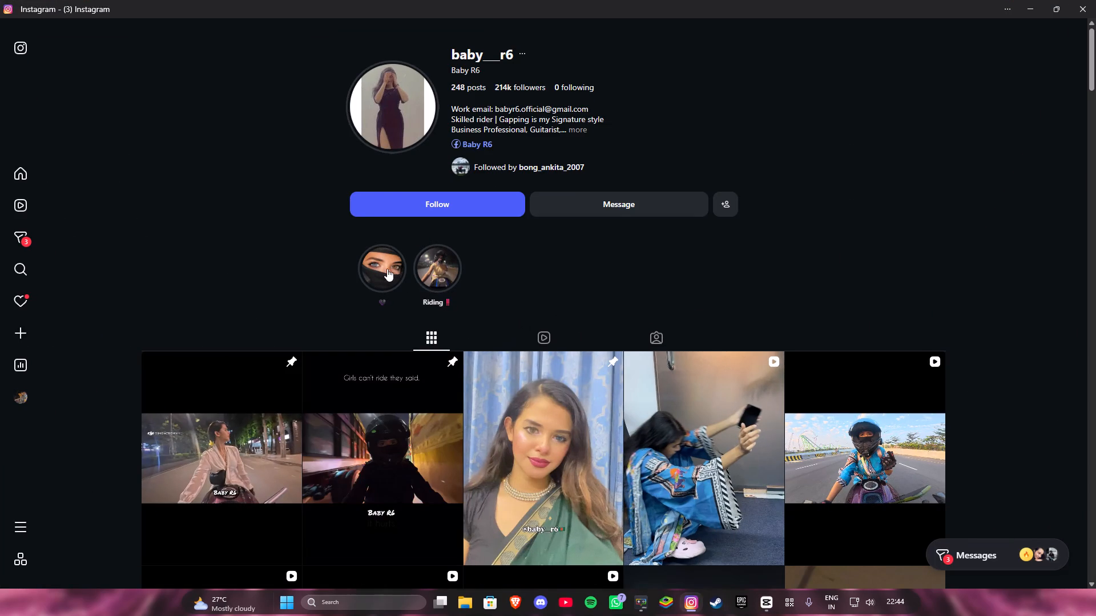
{"action": "left_click", "coordinate": [382, 265]}
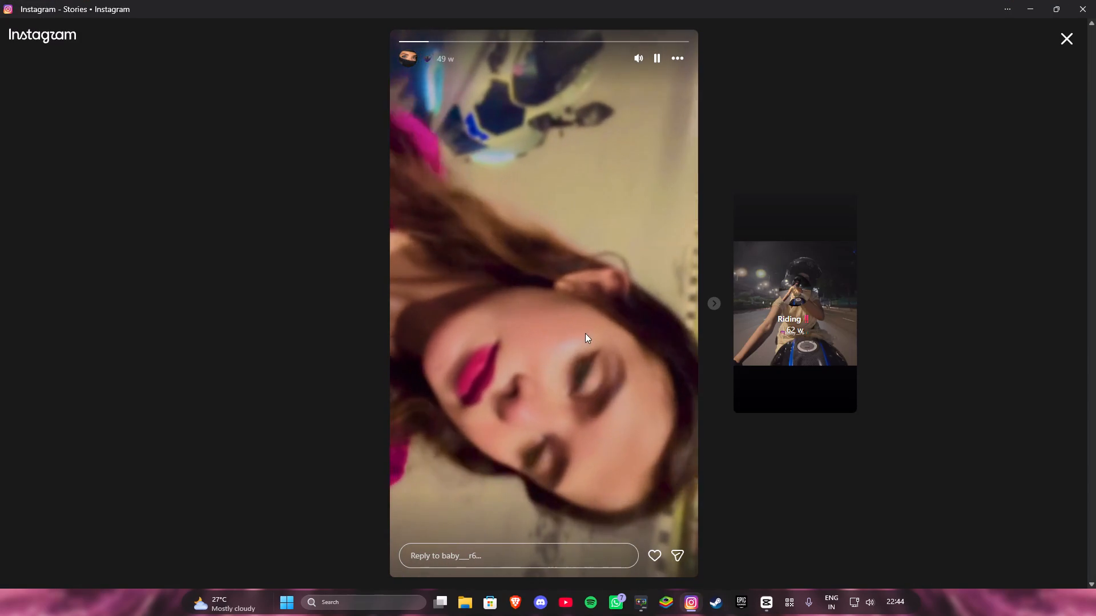
{"action": "left_click", "coordinate": [651, 561]}
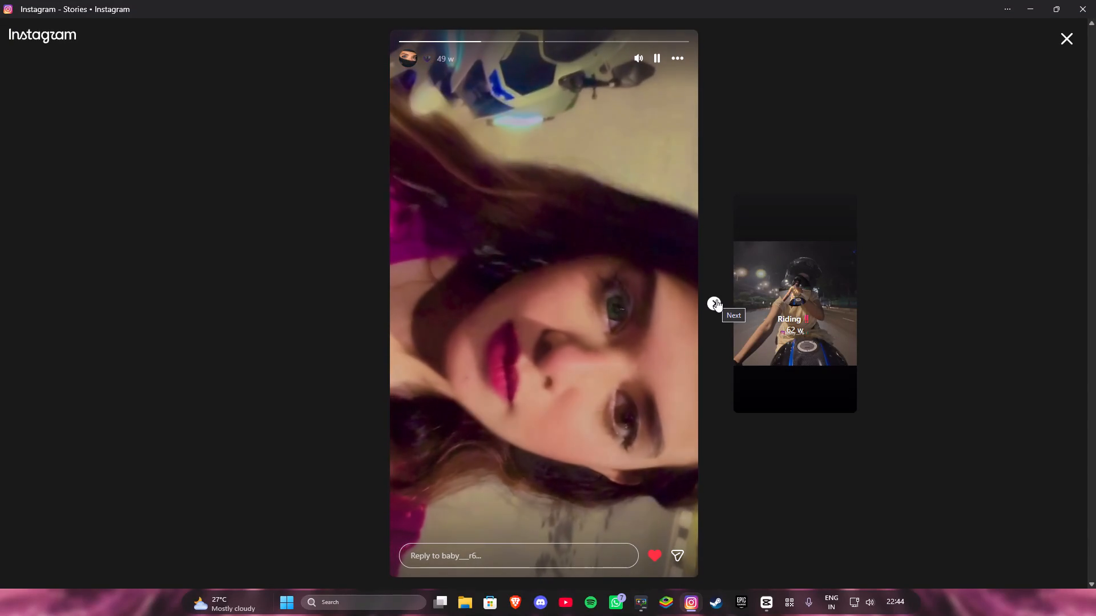
Advance to the night-ride story in the Riding highlight and share it with the third suggested contact.
{"action": "left_click", "coordinate": [716, 299]}
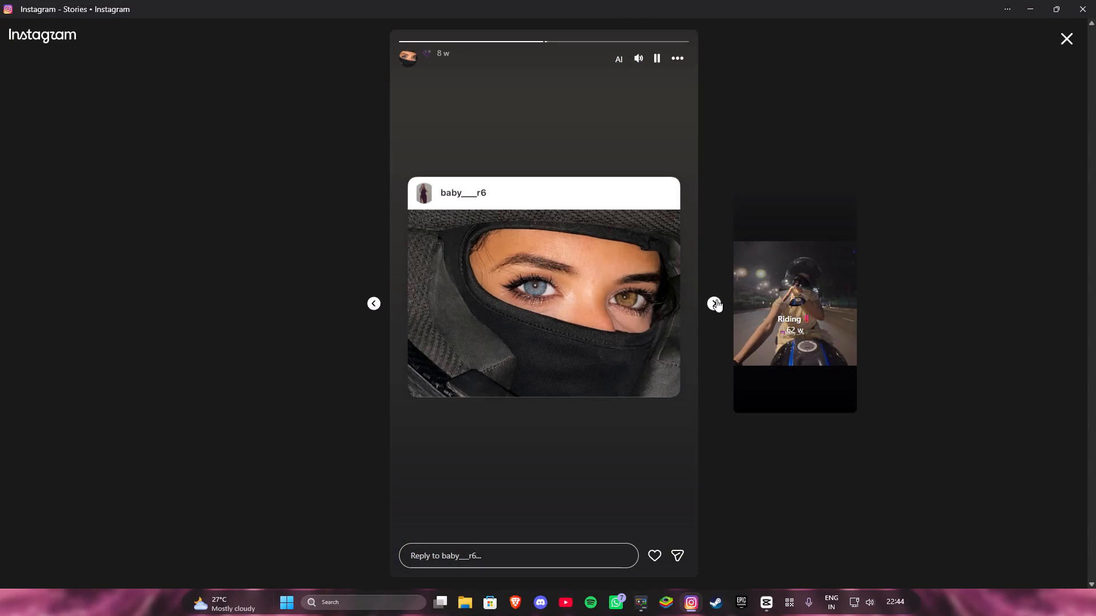
{"action": "left_click", "coordinate": [718, 302]}
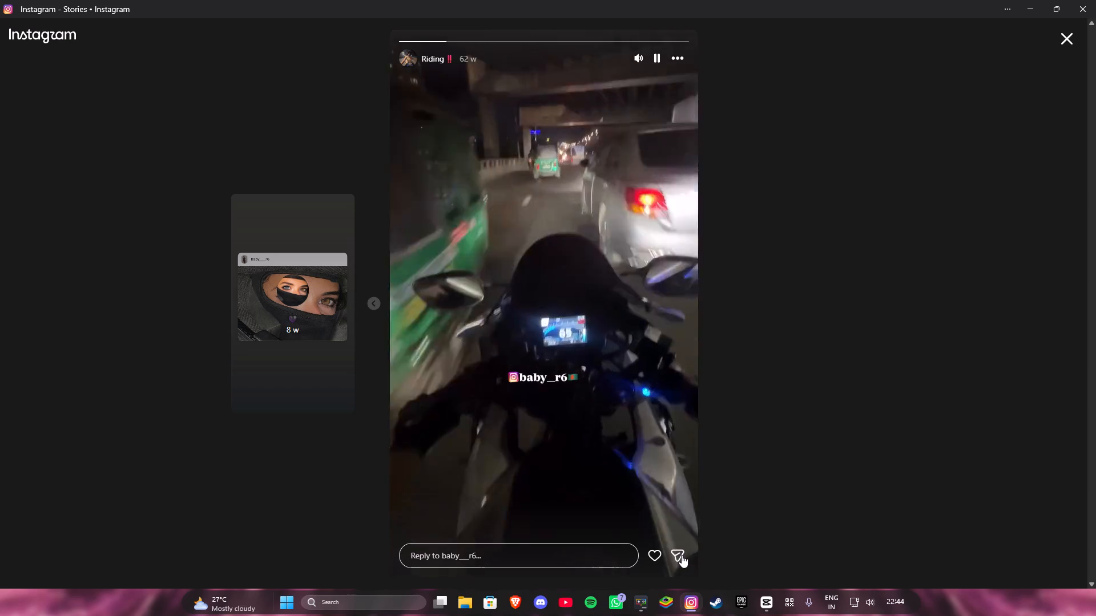
{"action": "left_click", "coordinate": [682, 555]}
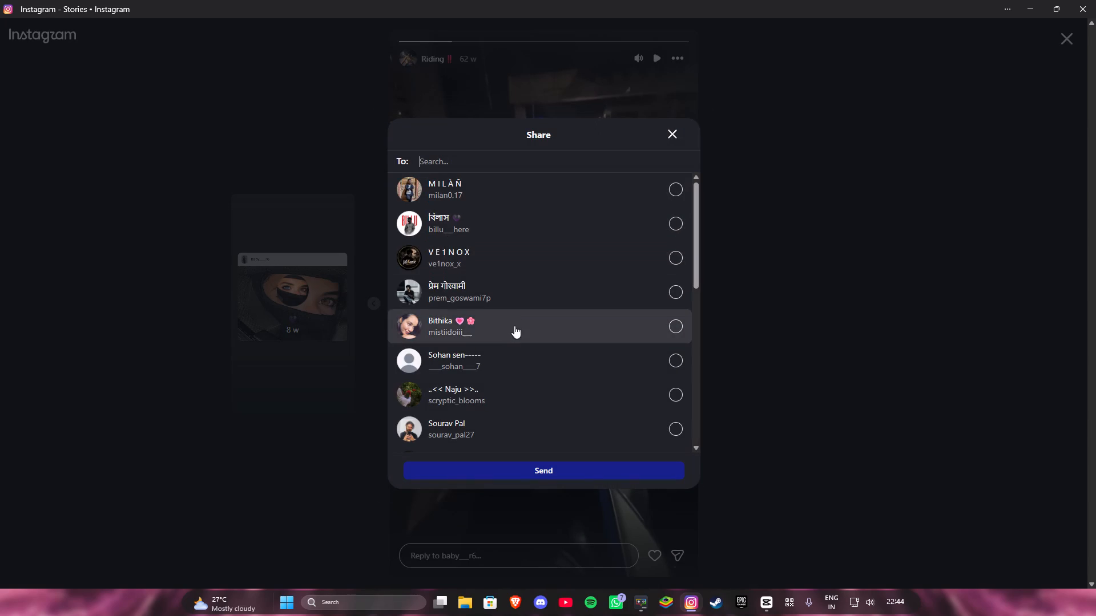
{"action": "left_click", "coordinate": [506, 252]}
{"action": "left_click", "coordinate": [602, 470]}
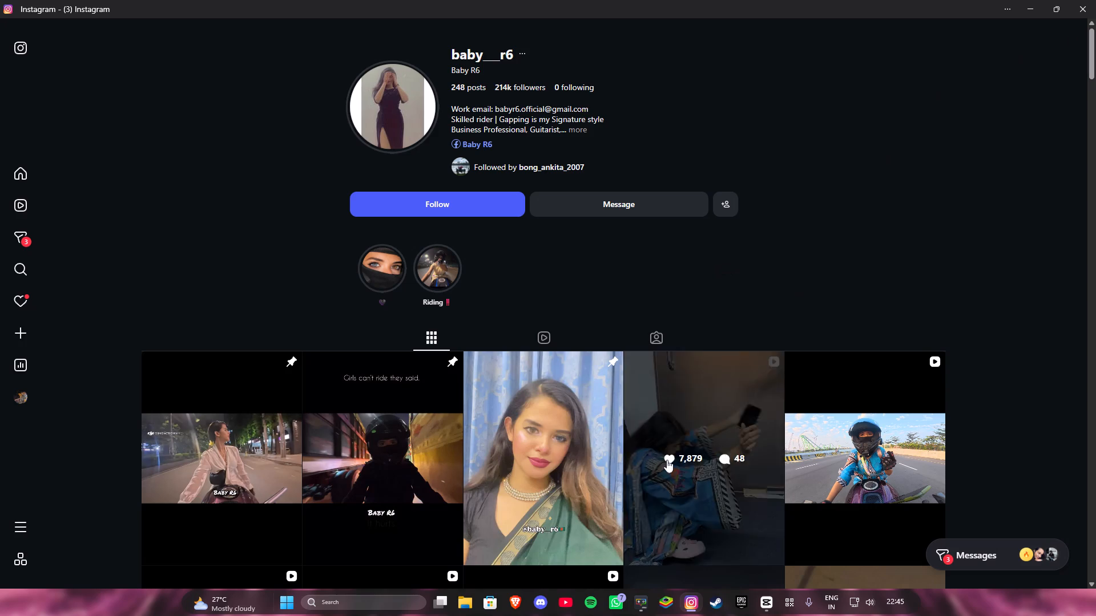
Switch to Instagram and look through the bike rider's profile posts.
{"action": "scroll", "coordinate": [589, 429], "scroll_direction": "down", "scroll_amount": 2}
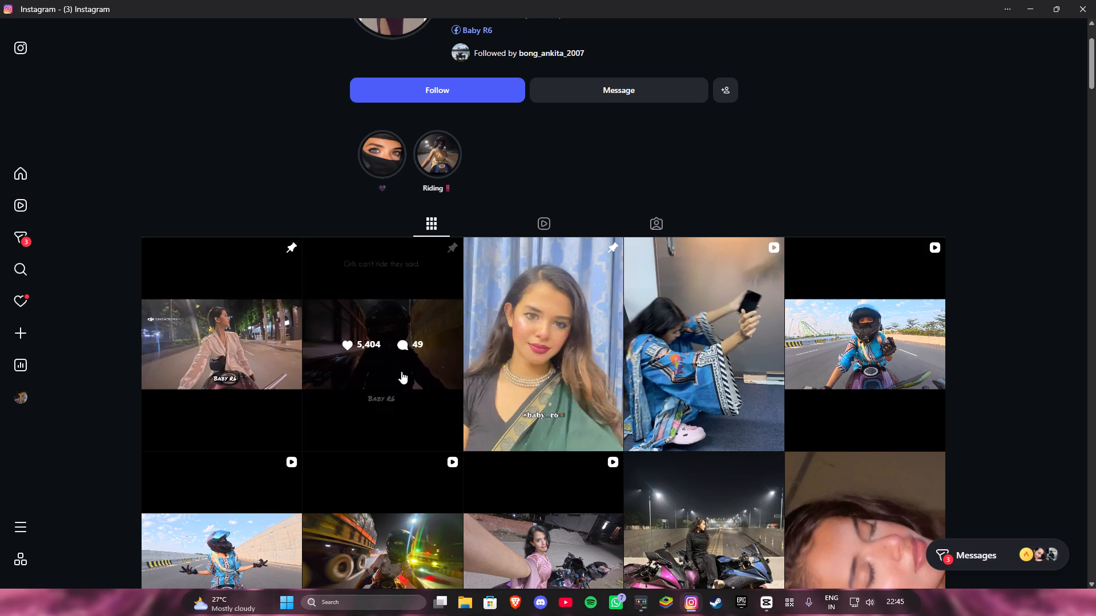
View the profile's reel of the rider in pink beside a parked motorcycle, and close it.
{"action": "scroll", "coordinate": [531, 304], "scroll_direction": "down", "scroll_amount": 5}
{"action": "left_click", "coordinate": [543, 275]}
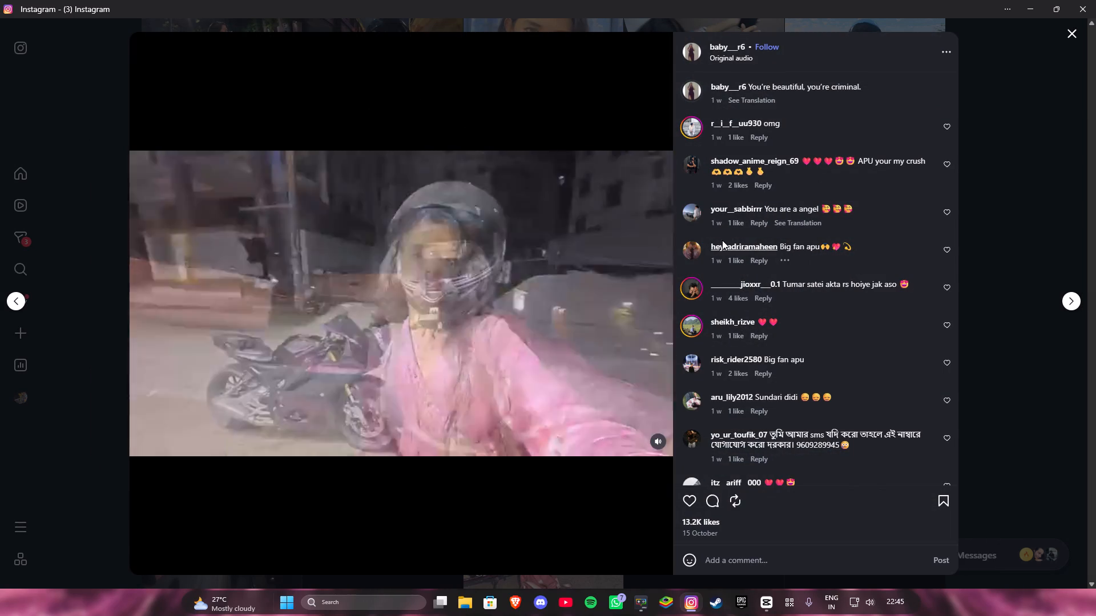
{"action": "left_click", "coordinate": [1072, 38]}
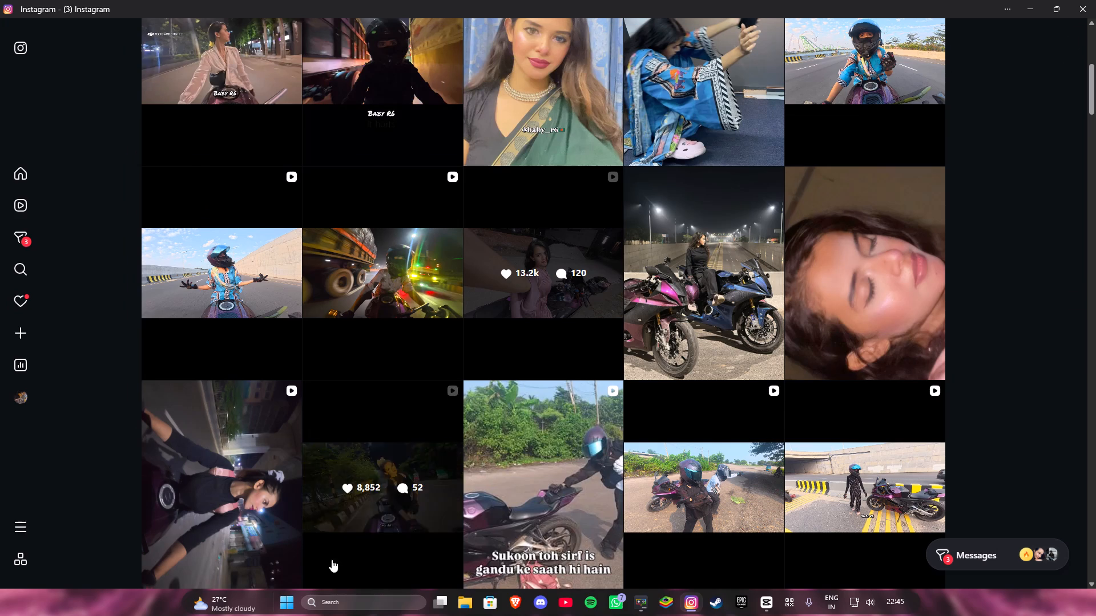
Switch back to CapCut and scrub and play the last second of the bike-ride clip to examine its closing scene changes.
{"action": "left_click", "coordinate": [1030, 6]}
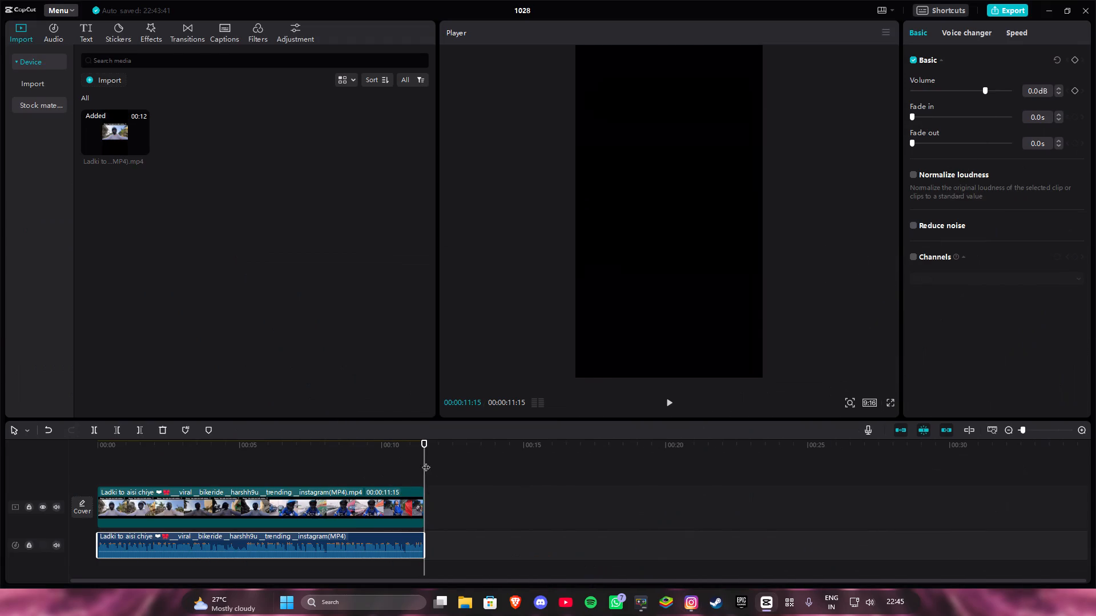
{"action": "left_click_drag", "start_coordinate": [425, 440], "coordinate": [411, 440]}
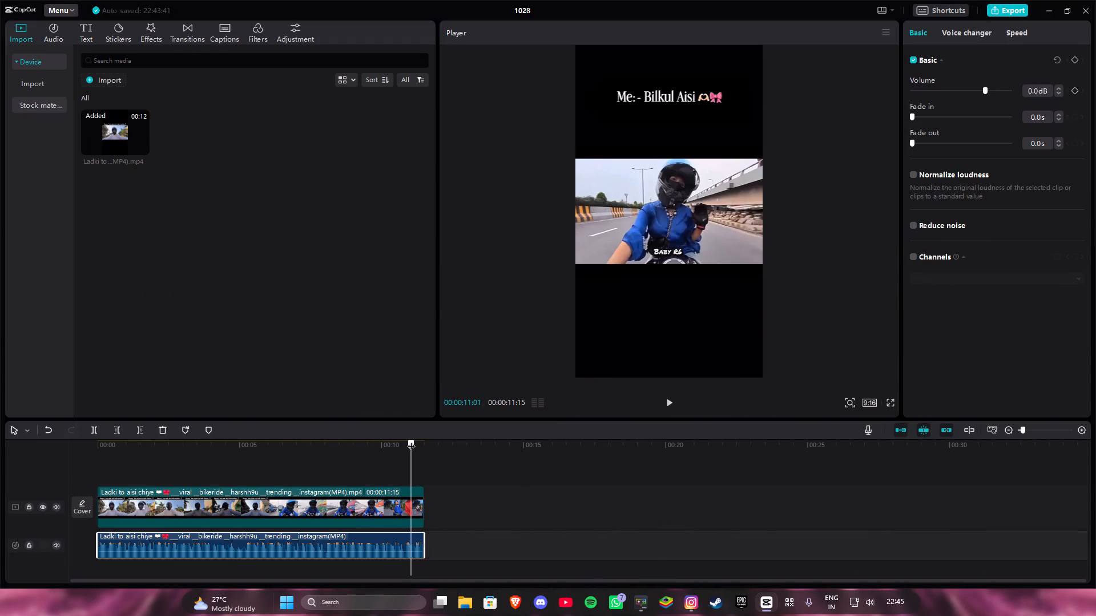
{"action": "left_click_drag", "start_coordinate": [411, 440], "coordinate": [402, 439]}
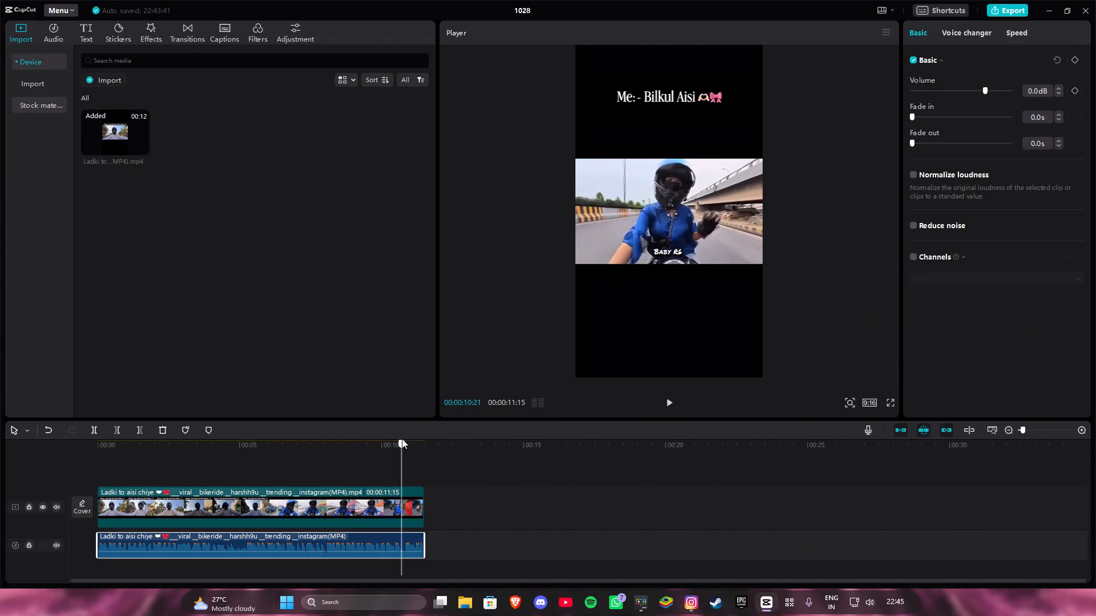
{"action": "left_click_drag", "start_coordinate": [402, 439], "coordinate": [410, 436]}
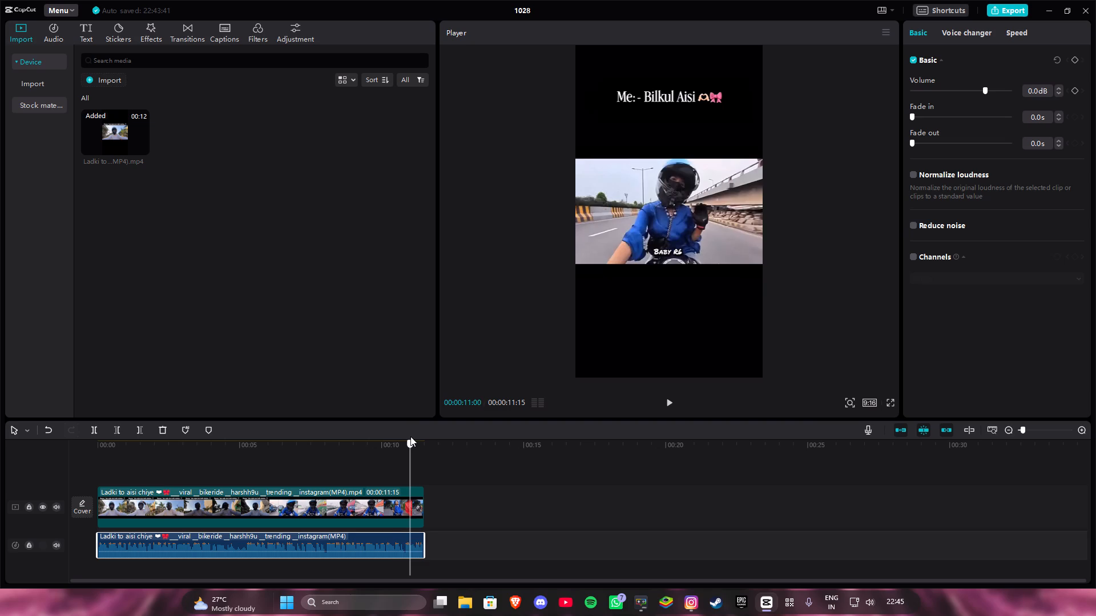
{"action": "left_click_drag", "start_coordinate": [410, 436], "coordinate": [421, 431]}
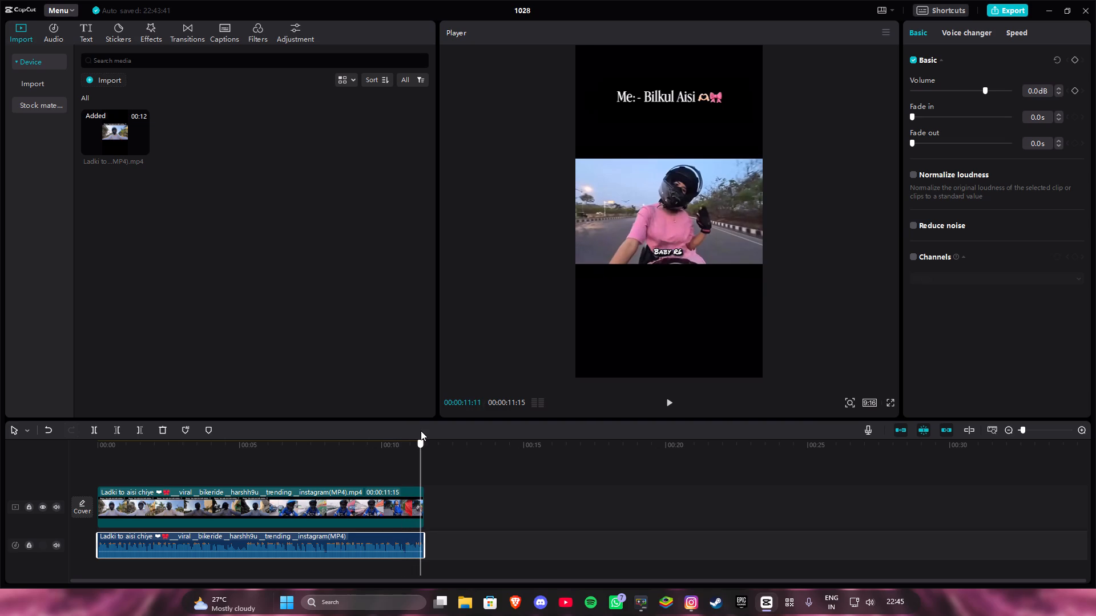
{"action": "left_click_drag", "start_coordinate": [421, 431], "coordinate": [400, 432]}
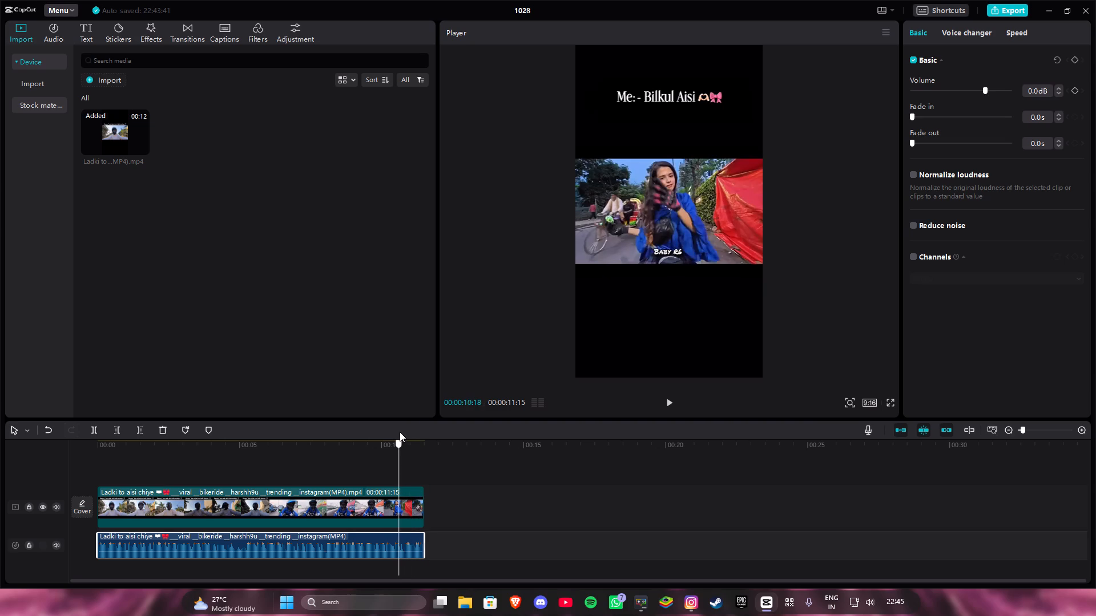
{"action": "left_click_drag", "start_coordinate": [400, 432], "coordinate": [400, 431]}
{"action": "left_click_drag", "start_coordinate": [400, 431], "coordinate": [399, 431]}
{"action": "left_click", "coordinate": [664, 400]}
{"action": "left_click", "coordinate": [665, 400]}
{"action": "left_click_drag", "start_coordinate": [407, 439], "coordinate": [406, 439]}
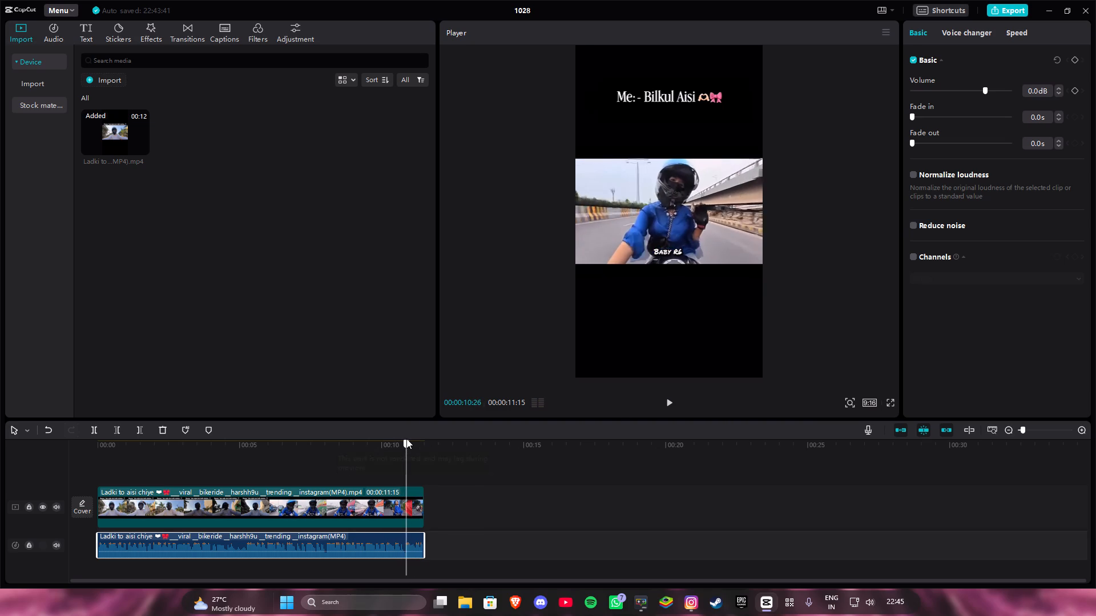
Back in CapCut, split the bike-ride video clip at 00:00:10:20, where the red-tent scene begins, leaving the extracted audio whole.
{"action": "left_click_drag", "start_coordinate": [406, 439], "coordinate": [401, 437]}
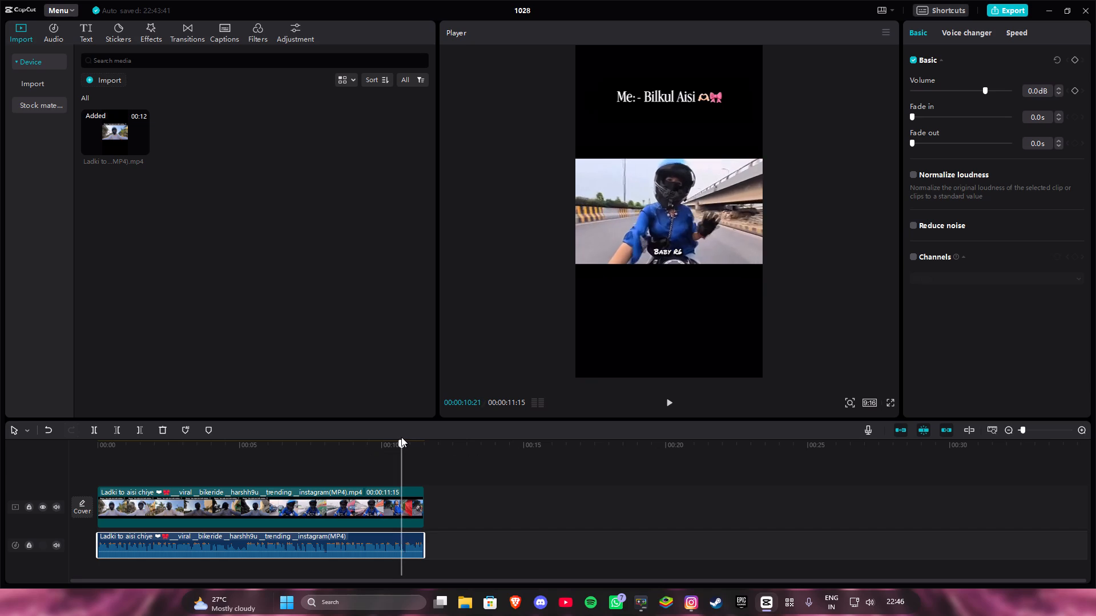
{"action": "left_click_drag", "start_coordinate": [401, 437], "coordinate": [401, 437]}
{"action": "left_click", "coordinate": [397, 504]}
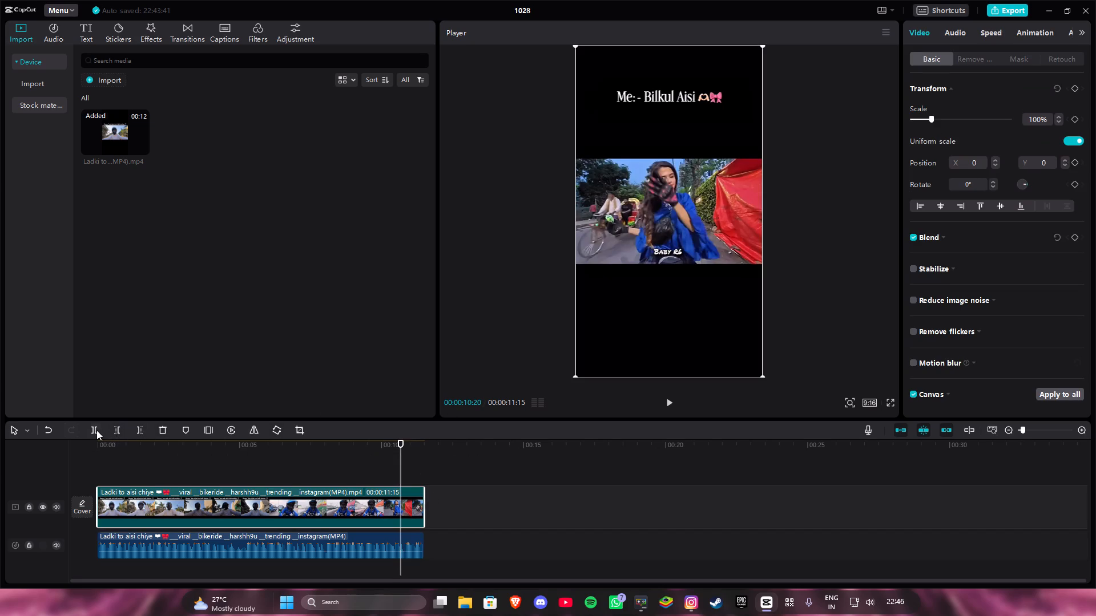
{"action": "left_click", "coordinate": [96, 430]}
{"action": "left_click", "coordinate": [476, 507]}
{"action": "left_click", "coordinate": [425, 504]}
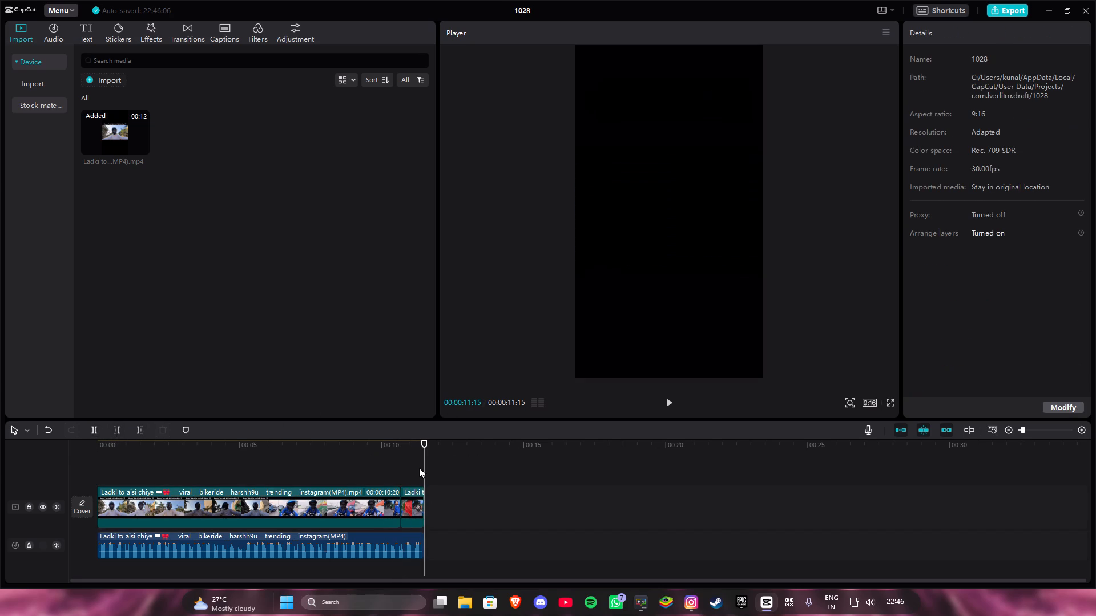
Play back the bike-ride clip from shortly before the split to check the scene change.
{"action": "left_click_drag", "start_coordinate": [428, 441], "coordinate": [370, 434]}
{"action": "double_click", "coordinate": [661, 399]}
Switch to Instagram and examine the rider's first pinned post, the "Baby R6" night-ride reel, including its post options.
{"action": "left_click", "coordinate": [692, 595]}
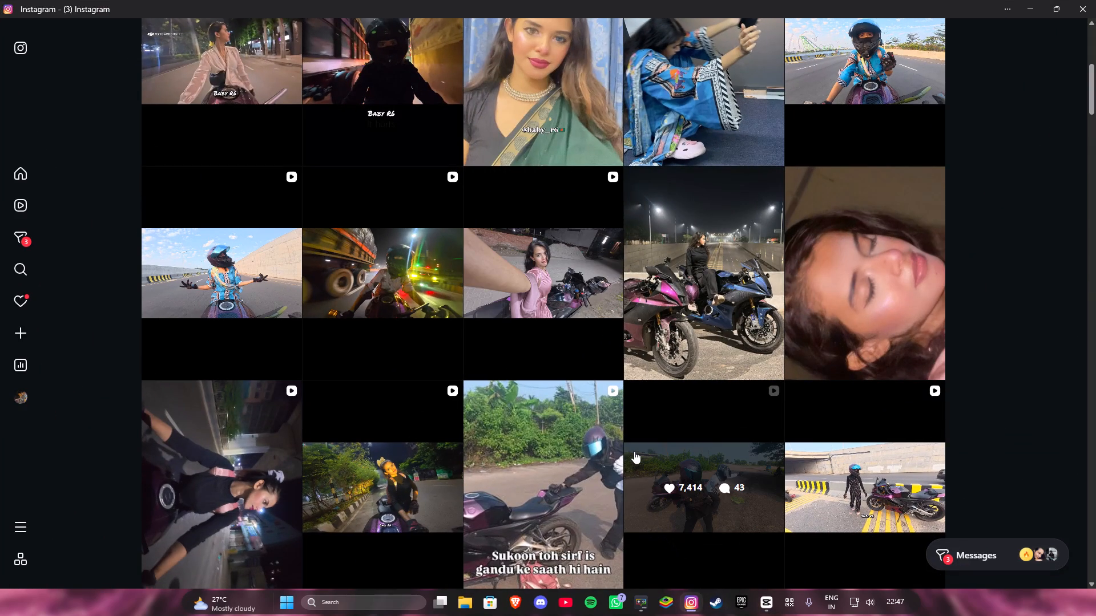
{"action": "left_click", "coordinate": [219, 96]}
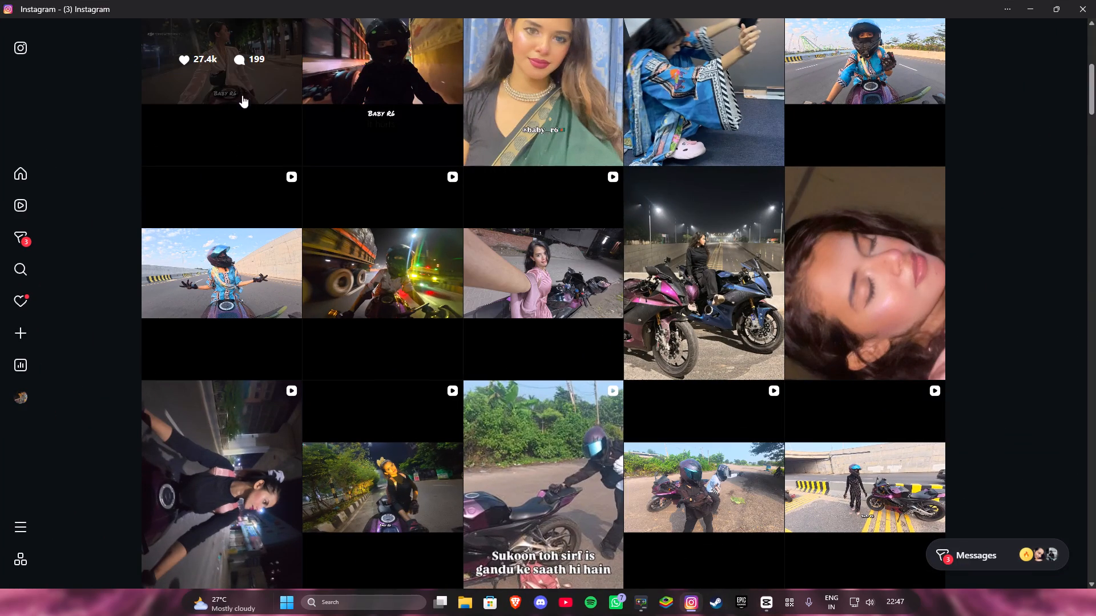
{"action": "double_click", "coordinate": [627, 494]}
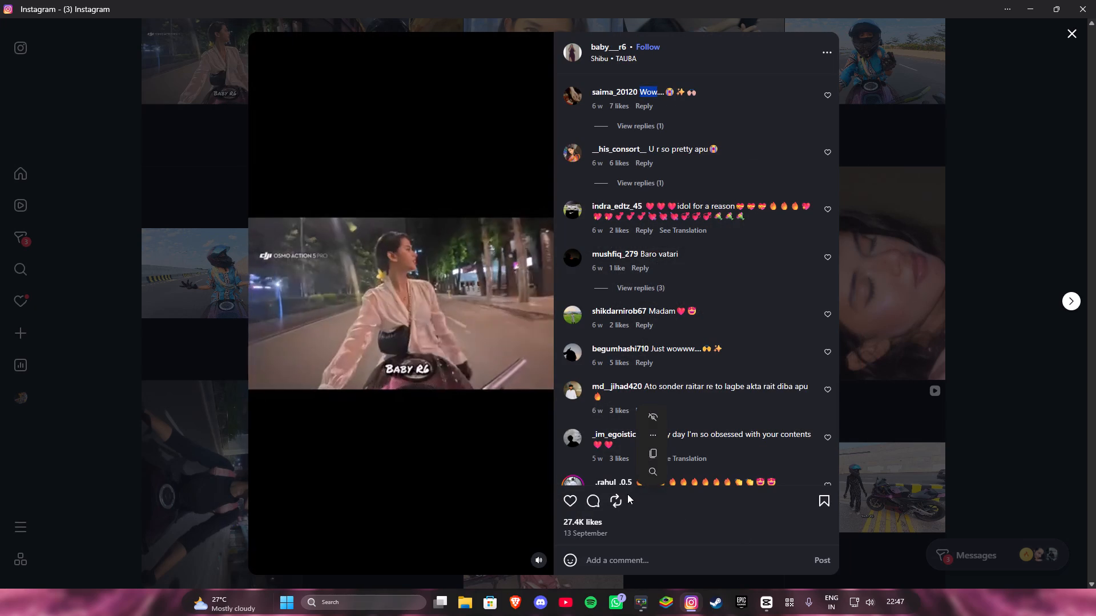
{"action": "left_click", "coordinate": [644, 499]}
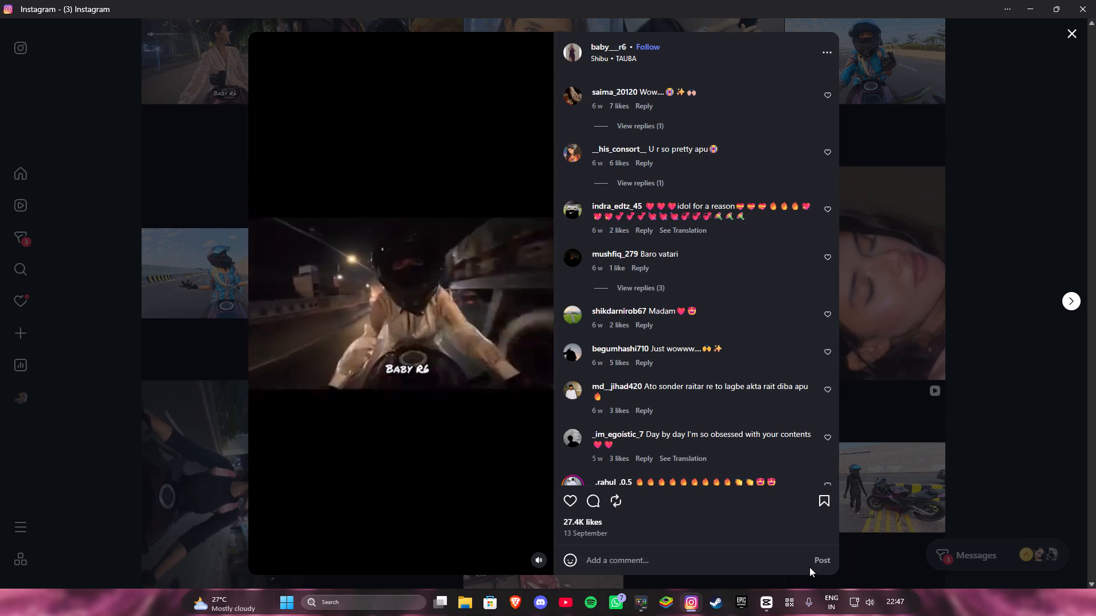
{"action": "left_click", "coordinate": [642, 492]}
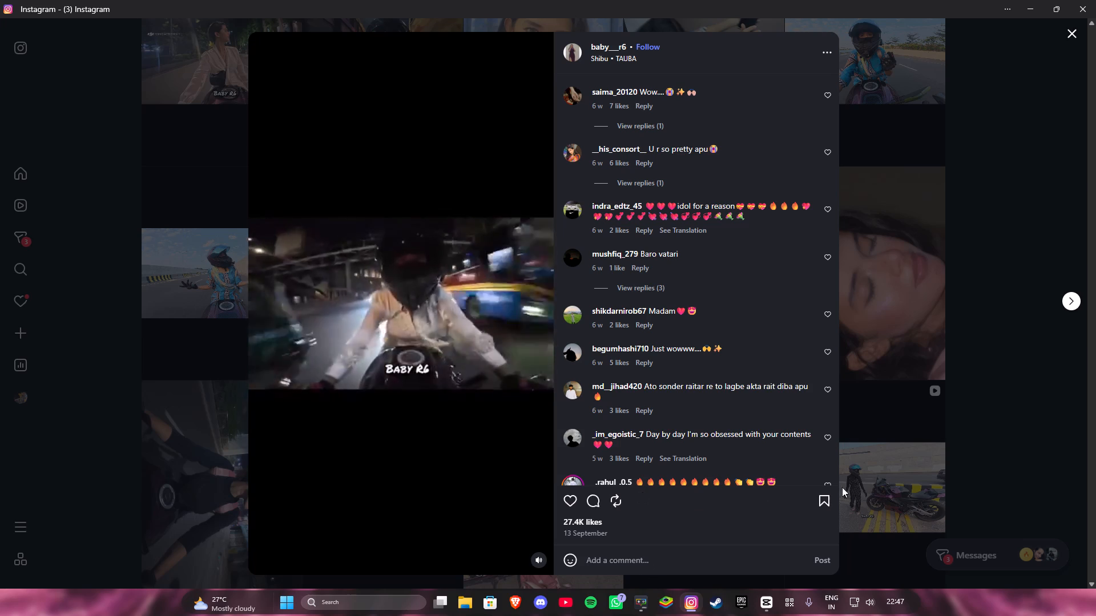
{"action": "left_click", "coordinate": [806, 499]}
{"action": "left_click", "coordinate": [830, 50]}
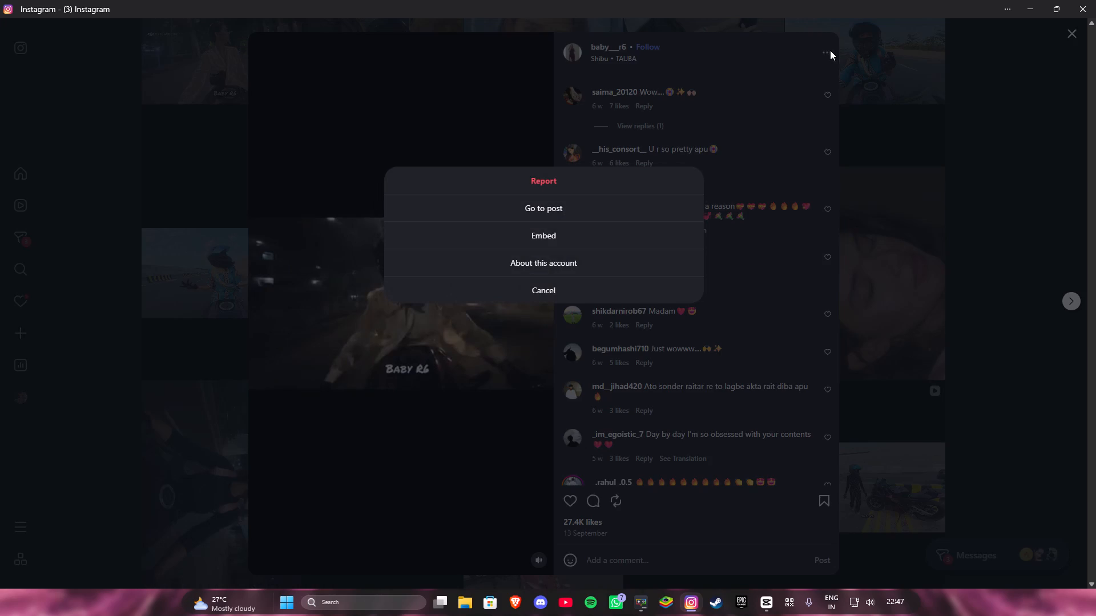
{"action": "left_click", "coordinate": [1038, 236]}
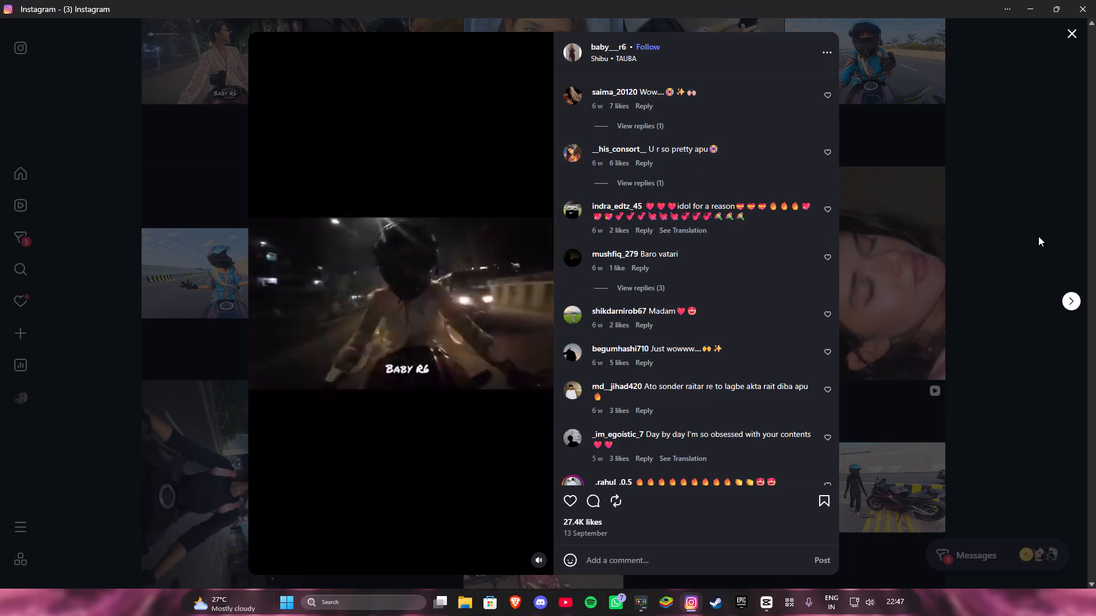
{"action": "left_click", "coordinate": [993, 183]}
{"action": "scroll", "coordinate": [275, 148], "scroll_direction": "up", "scroll_amount": 1}
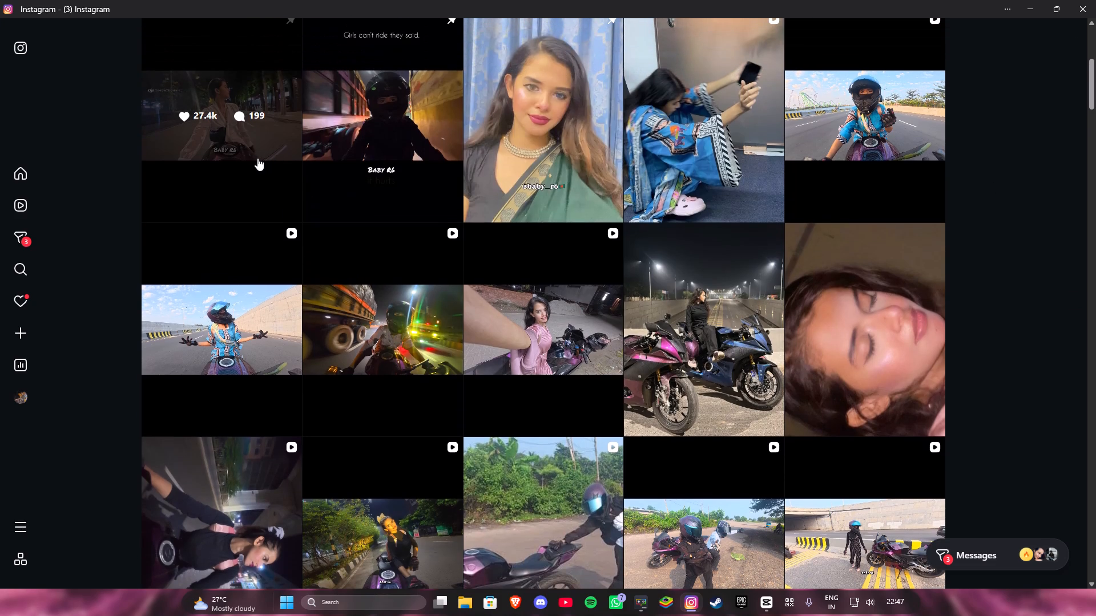
Reopen the pinned "Baby R6" night-ride reel, watch its scenes again and return to the profile grid.
{"action": "left_click", "coordinate": [228, 148]}
{"action": "left_click", "coordinate": [400, 192]}
{"action": "left_click_drag", "start_coordinate": [449, 385], "coordinate": [457, 382]}
{"action": "left_click", "coordinate": [454, 379]}
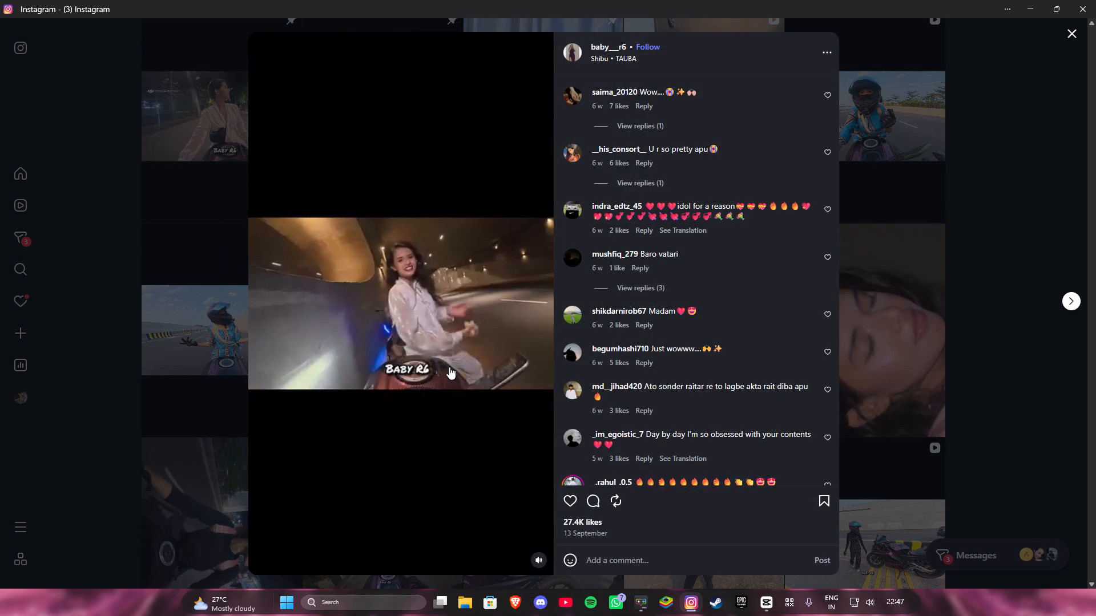
{"action": "left_click", "coordinate": [413, 316]}
{"action": "left_click", "coordinate": [976, 218]}
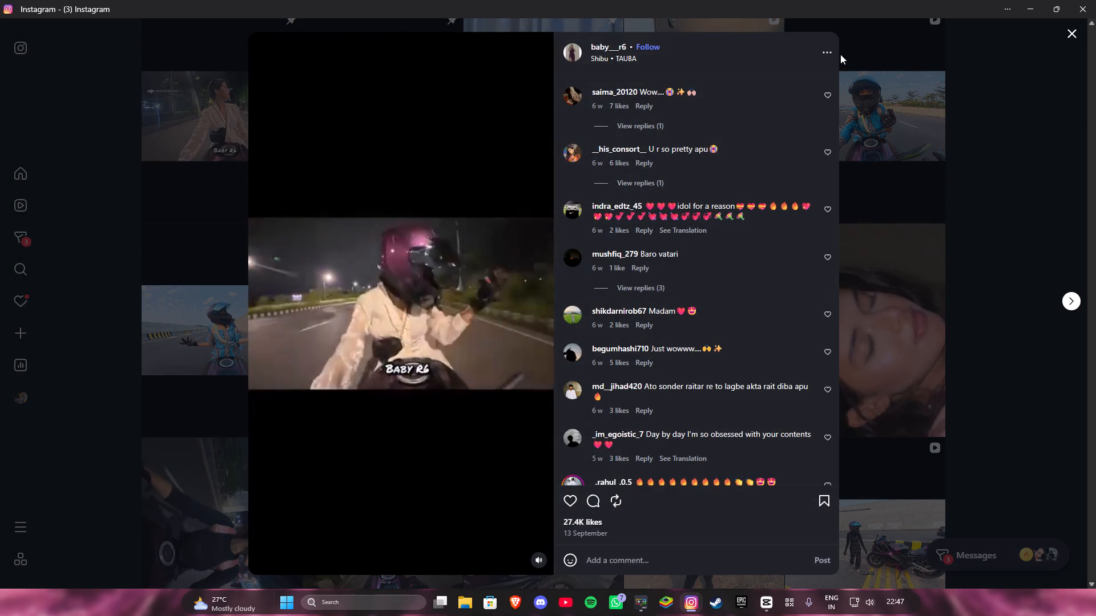
{"action": "left_click", "coordinate": [1075, 36]}
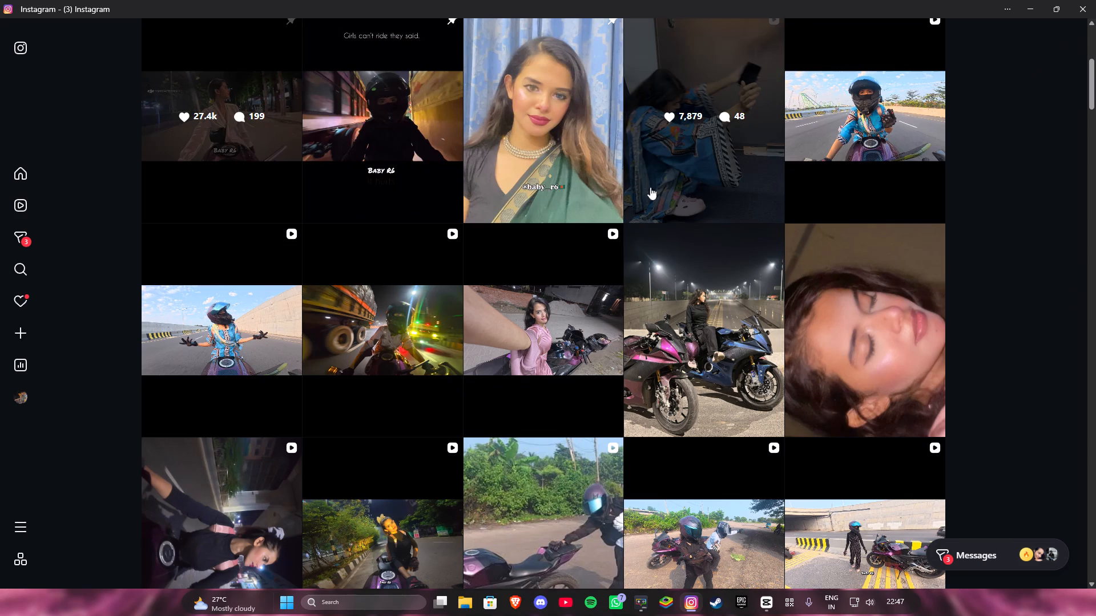
Watch the pinned "Girls can't ride they said" reel to examine its riding scenes.
{"action": "left_click", "coordinate": [366, 153]}
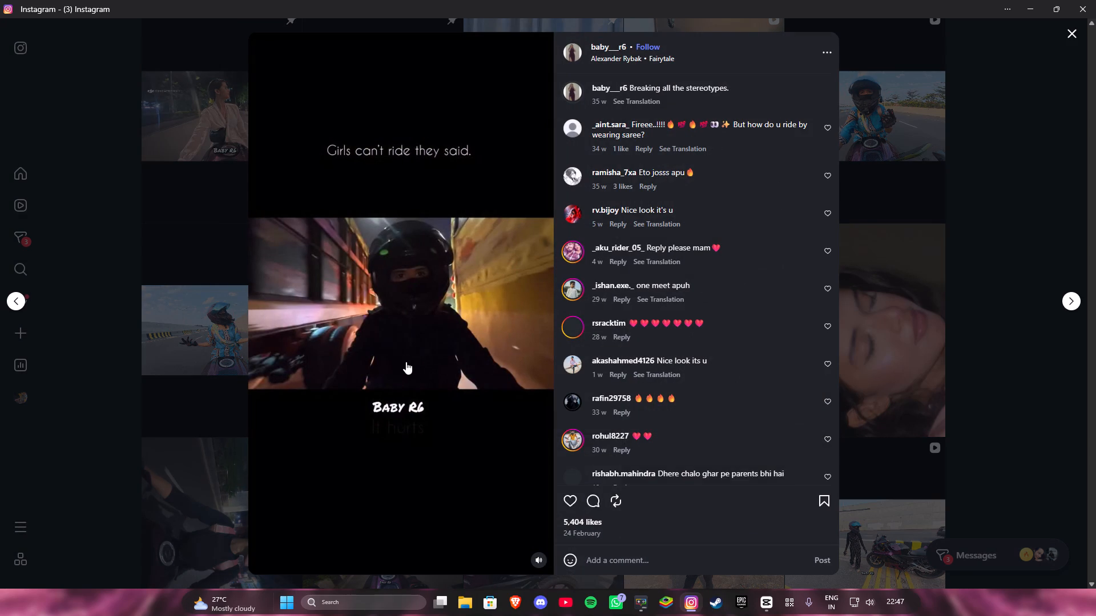
{"action": "left_click", "coordinate": [401, 355]}
{"action": "left_click", "coordinate": [1077, 31]}
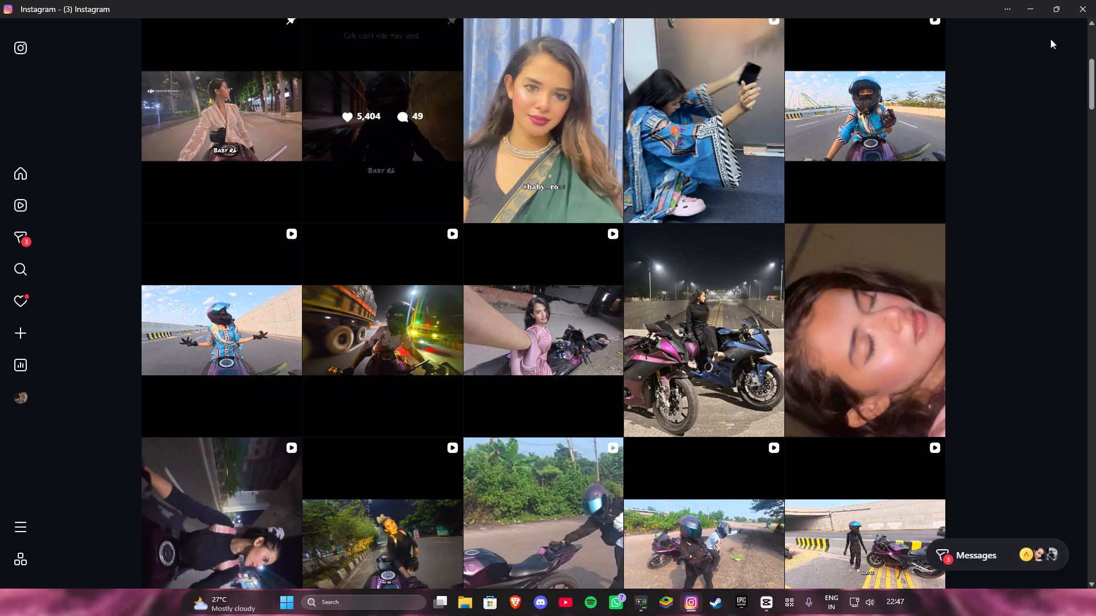
{"action": "left_click", "coordinate": [331, 129]}
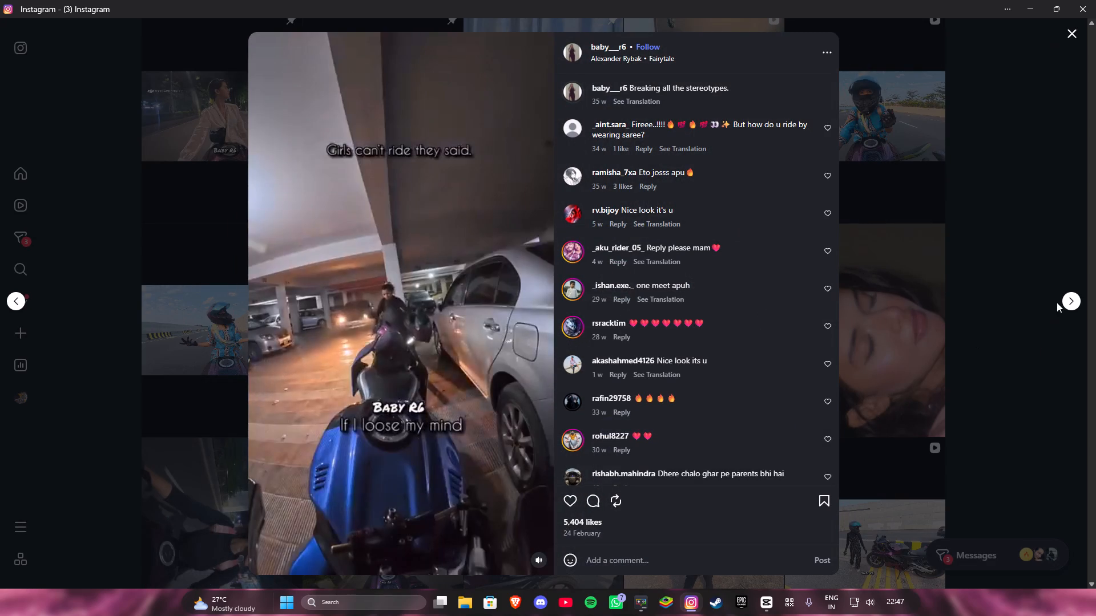
Go through the following posts, from the next pinned reel to the blue-outfit helmet rides, examining their footage, and close the viewer.
{"action": "left_click", "coordinate": [1081, 297]}
{"action": "left_click", "coordinate": [573, 163]}
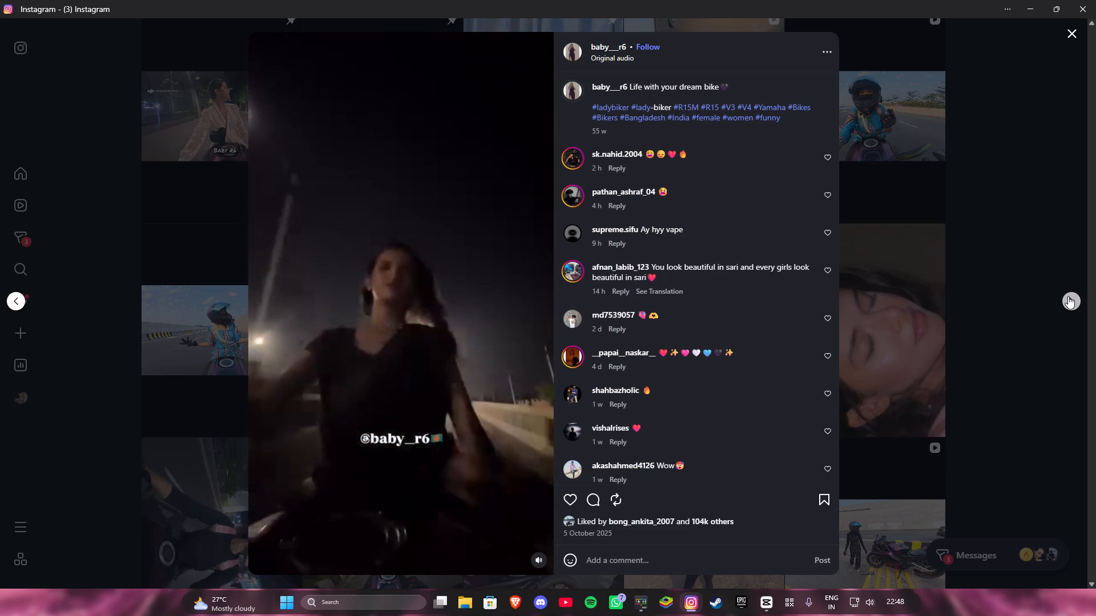
{"action": "left_click", "coordinate": [1068, 296]}
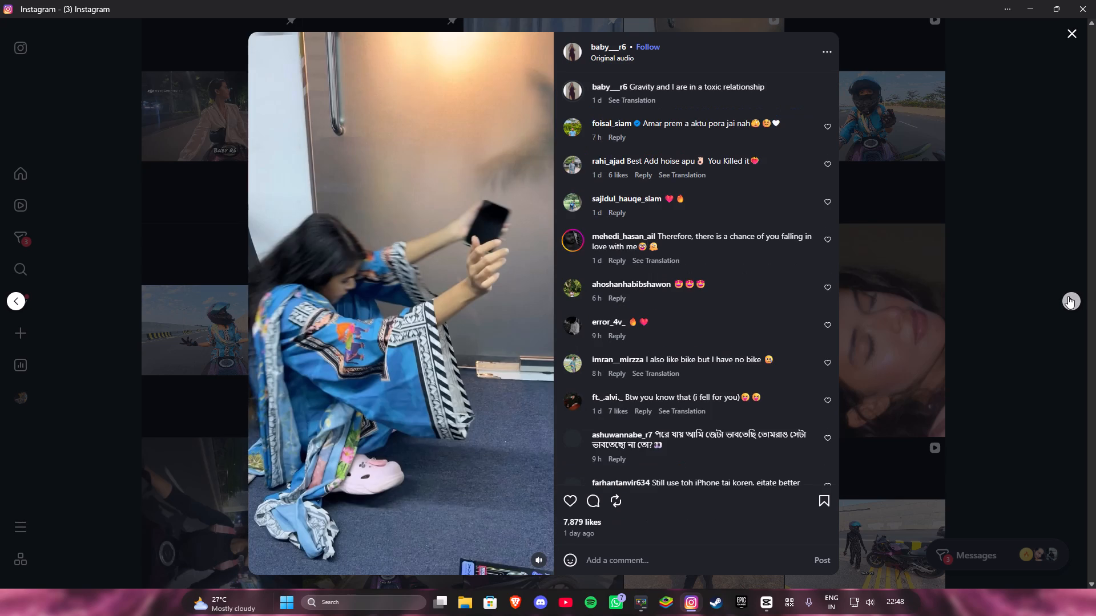
{"action": "left_click", "coordinate": [1068, 296]}
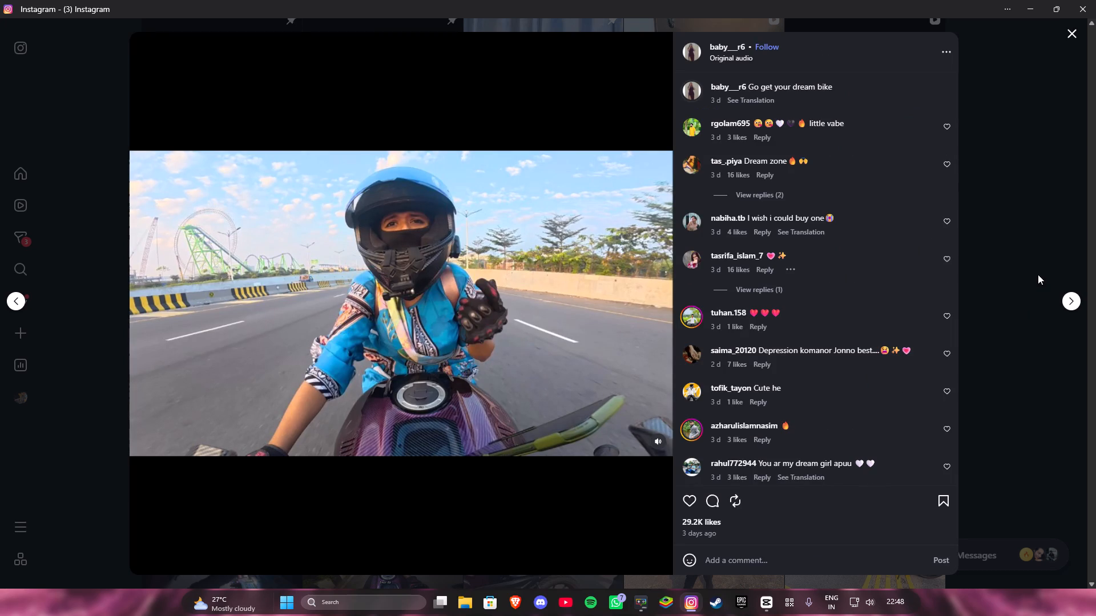
{"action": "left_click", "coordinate": [1075, 305]}
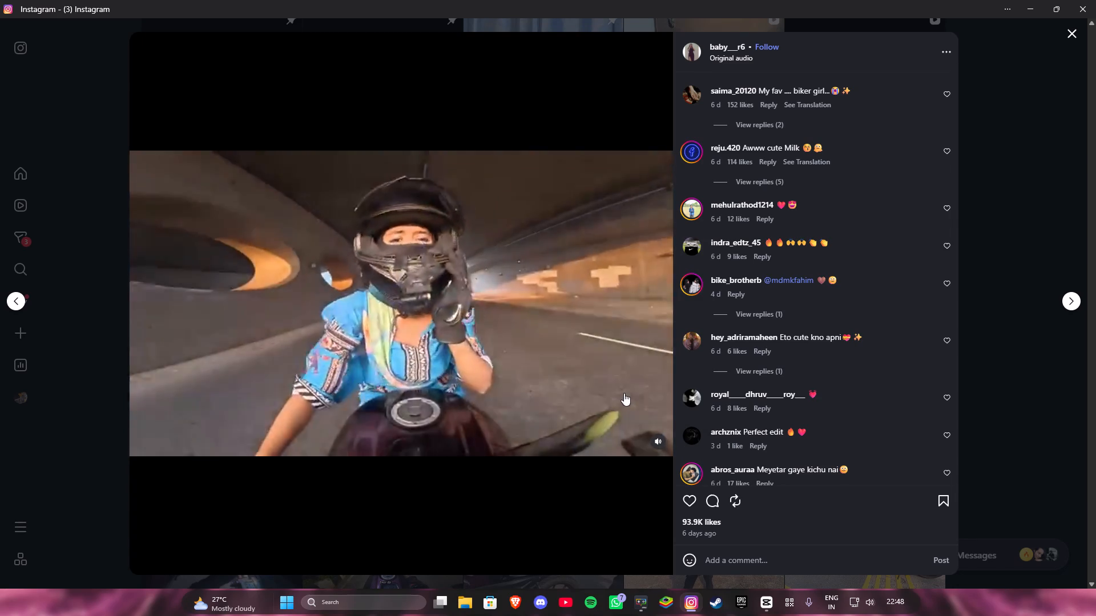
{"action": "left_click", "coordinate": [544, 403]}
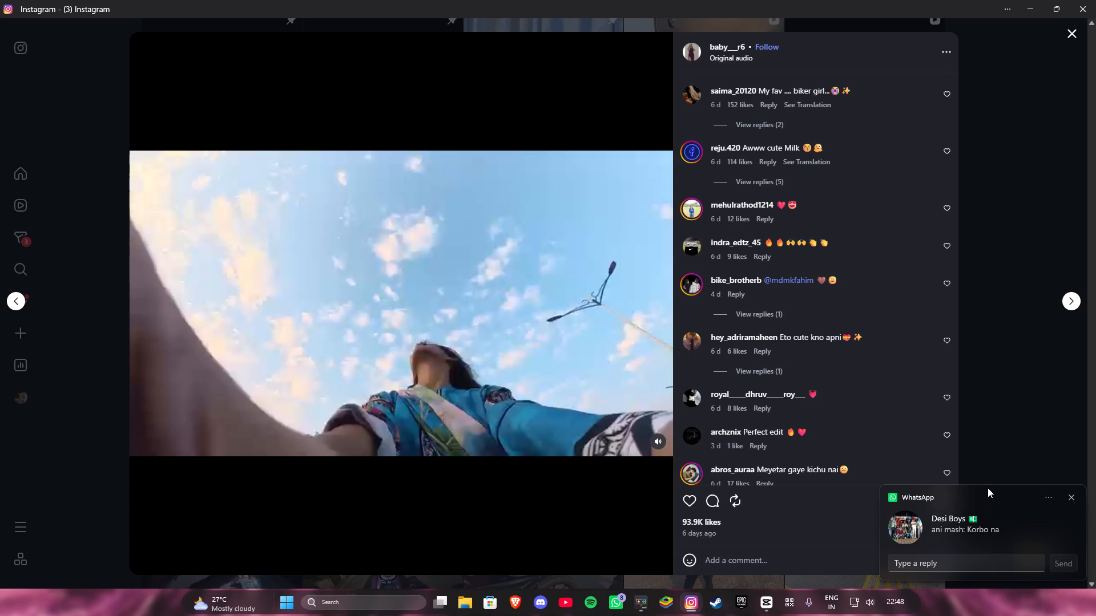
{"action": "left_click", "coordinate": [1078, 25]}
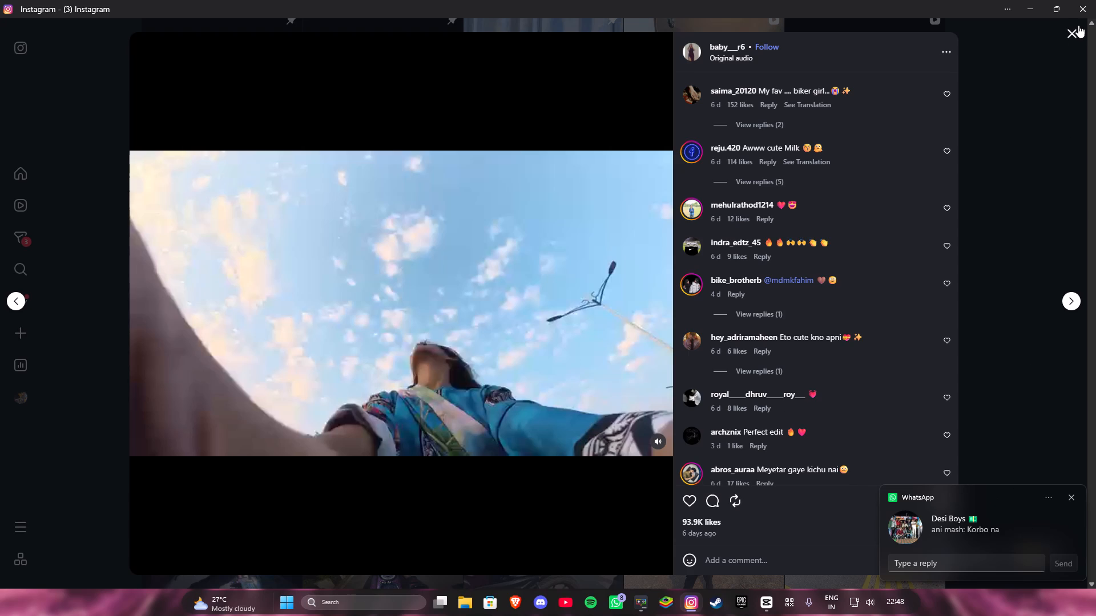